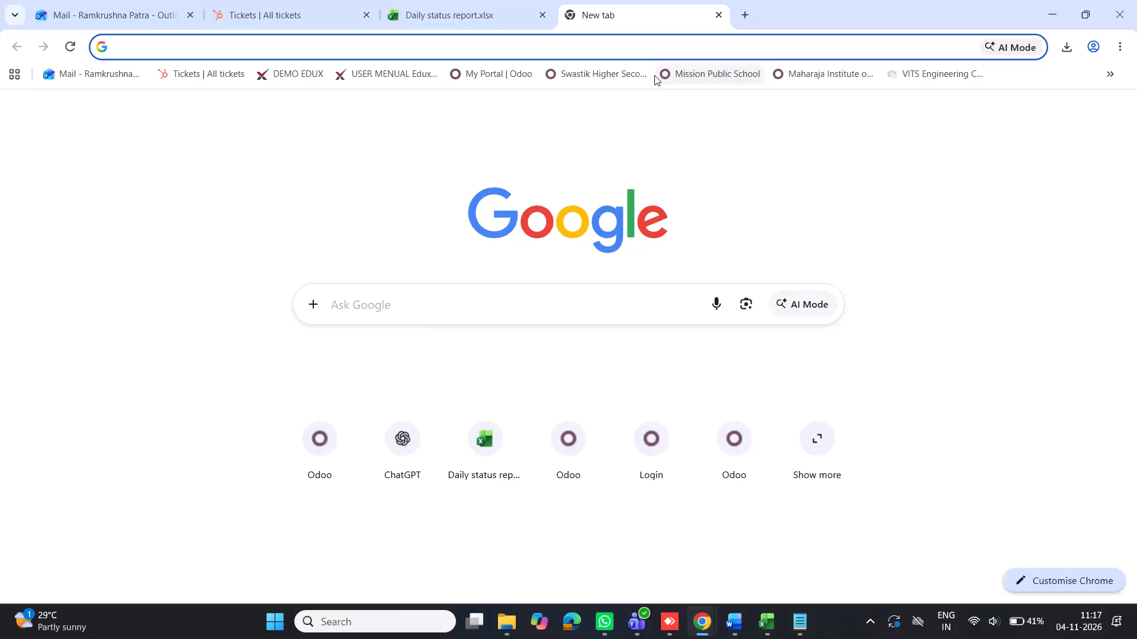
Open the bookmarked Swastik school Odoo site and go to its Settings app.
left_click(592, 69)
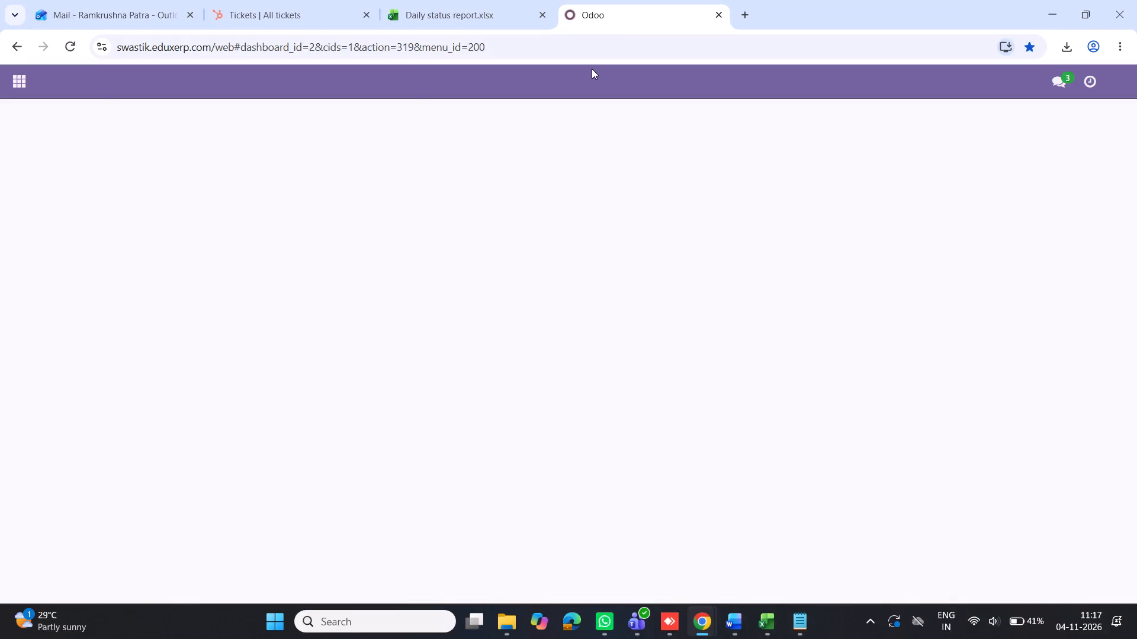
left_click(21, 81)
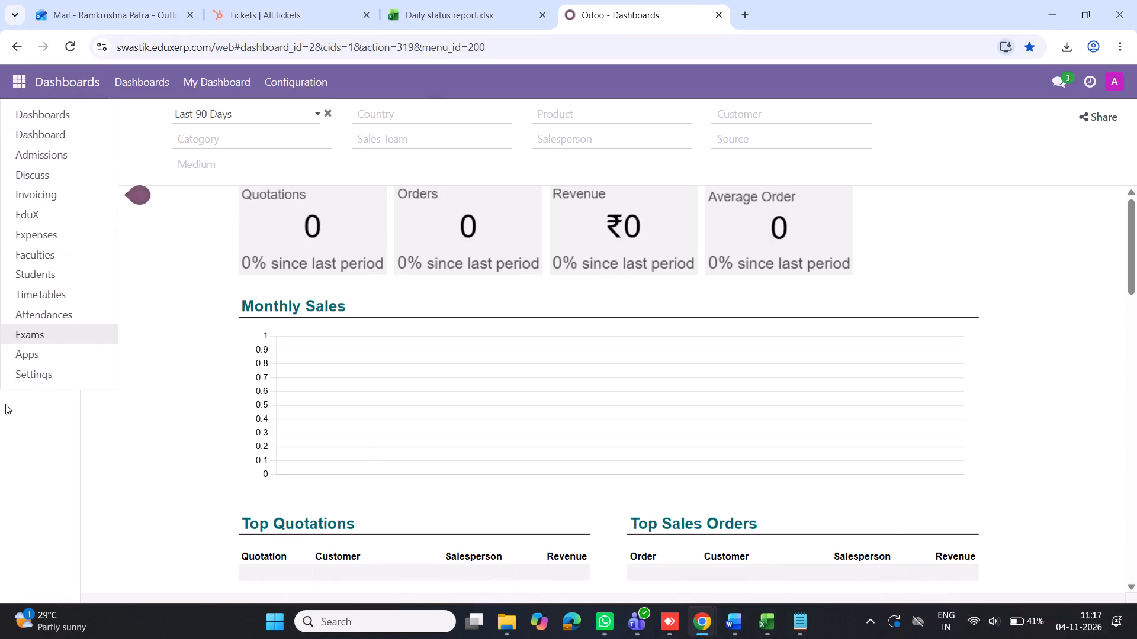
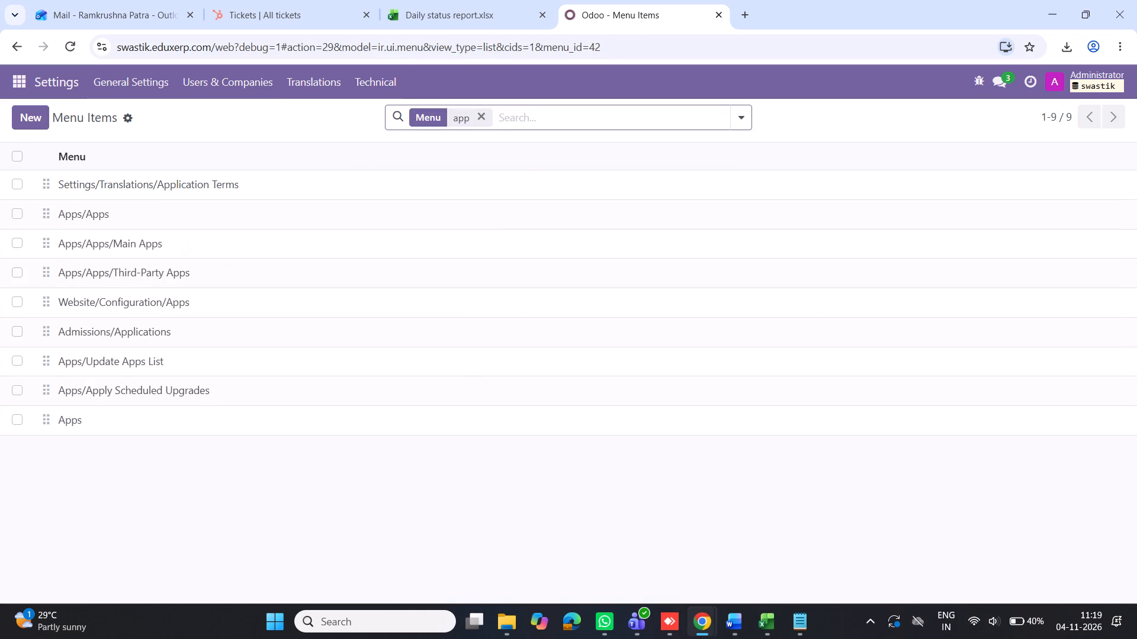
Archive the top-level Apps menu item from the filtered Menu Items list.
left_click(78, 422)
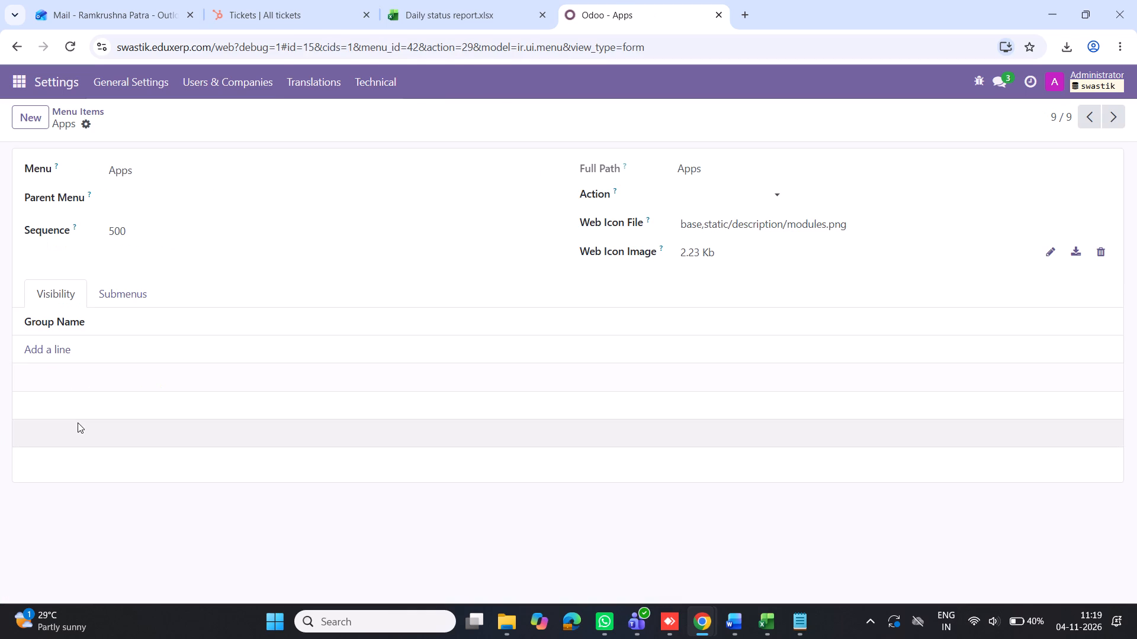
left_click(82, 124)
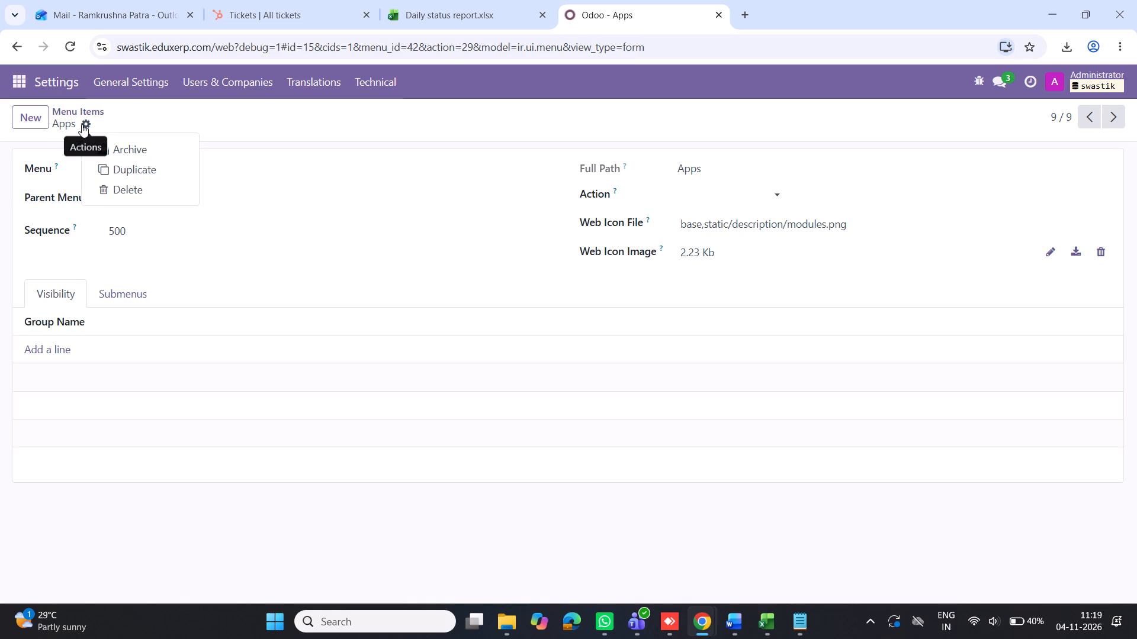
left_click(123, 149)
left_click(364, 385)
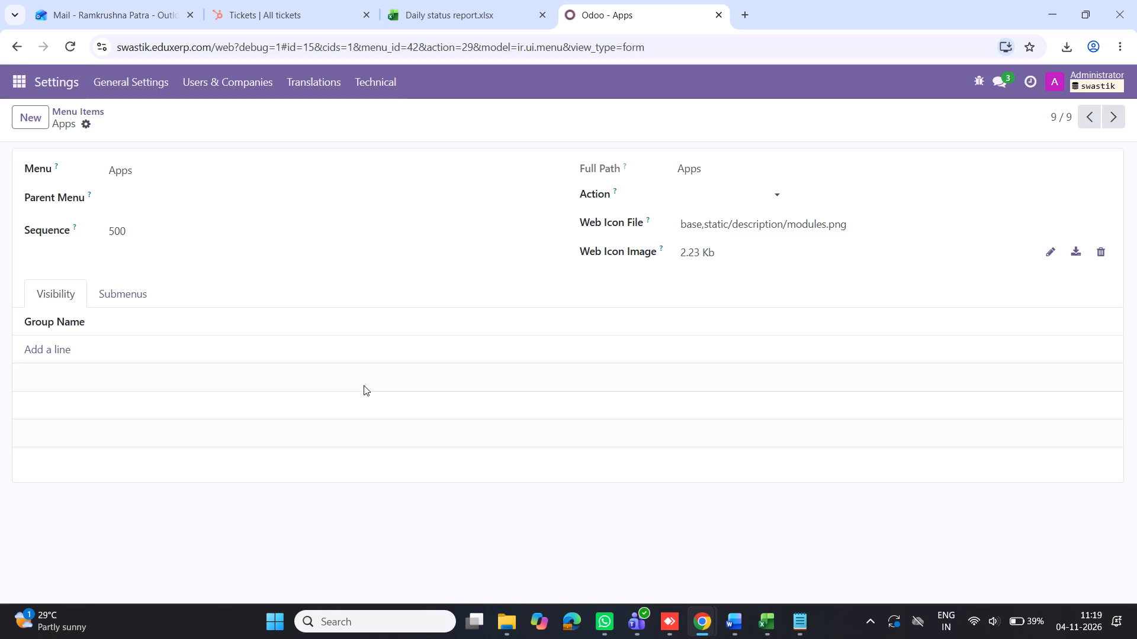
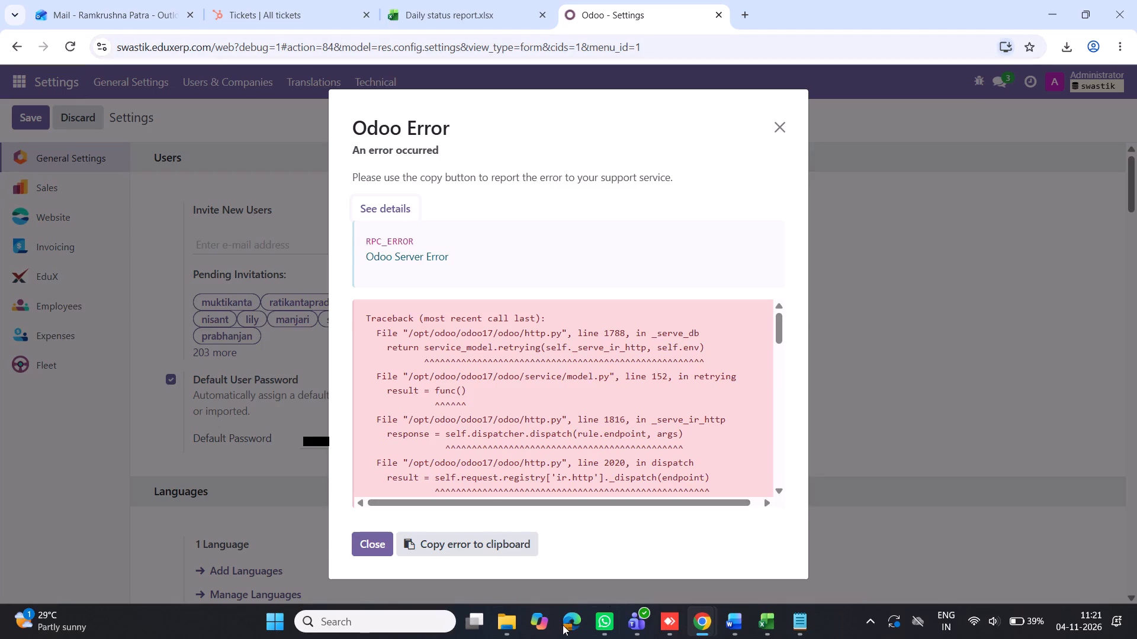
Open the Snipping Tool over the Odoo error dialog.
left_click(367, 618)
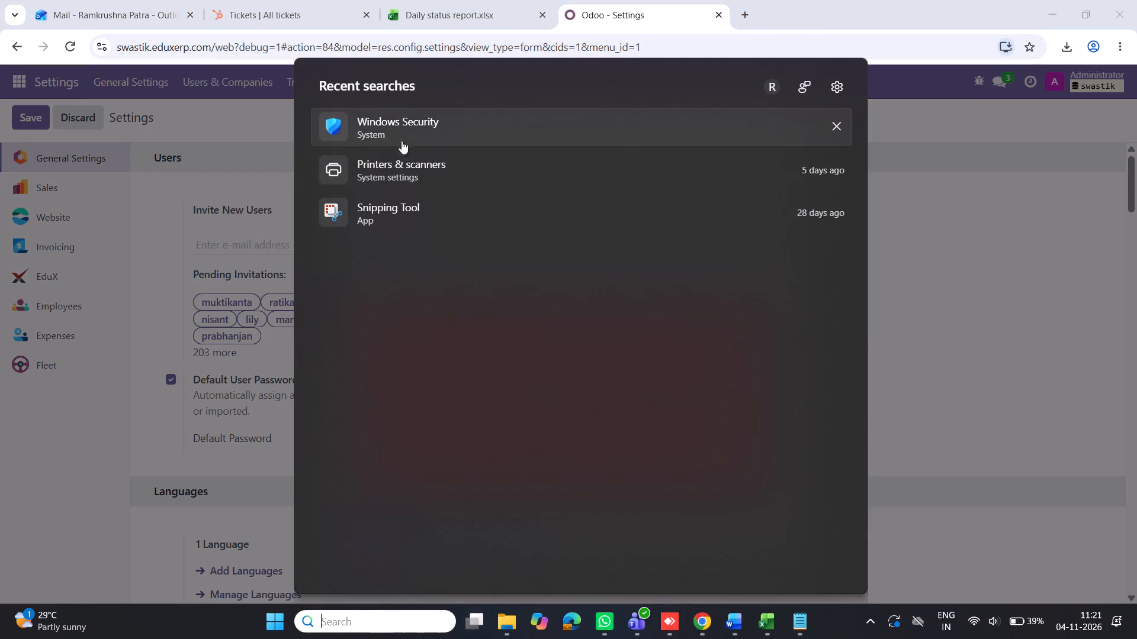
left_click(387, 212)
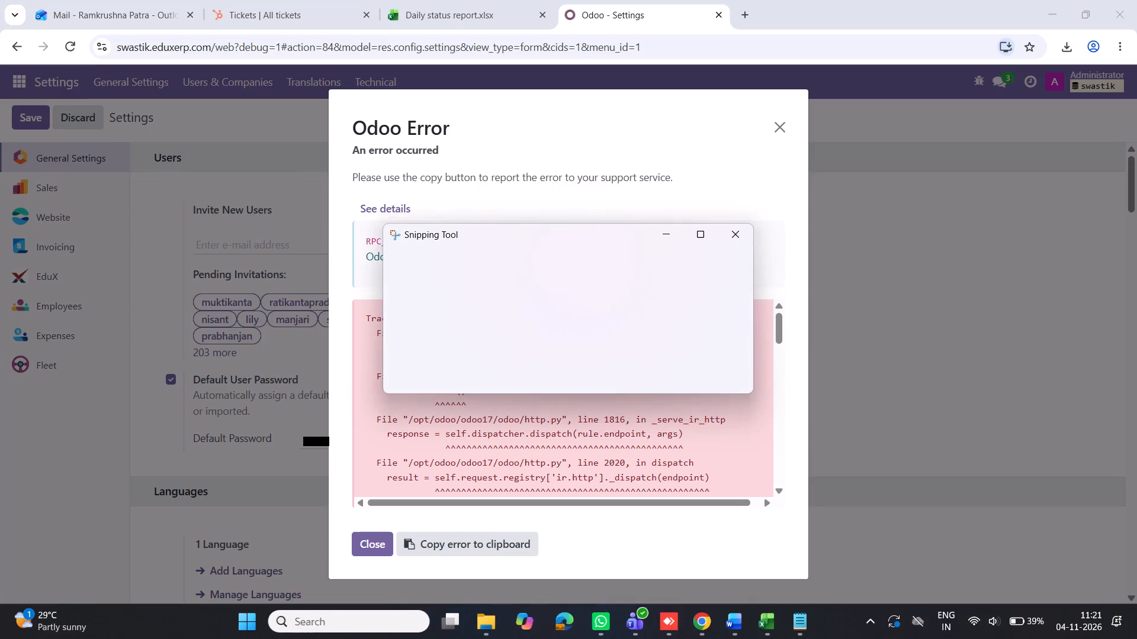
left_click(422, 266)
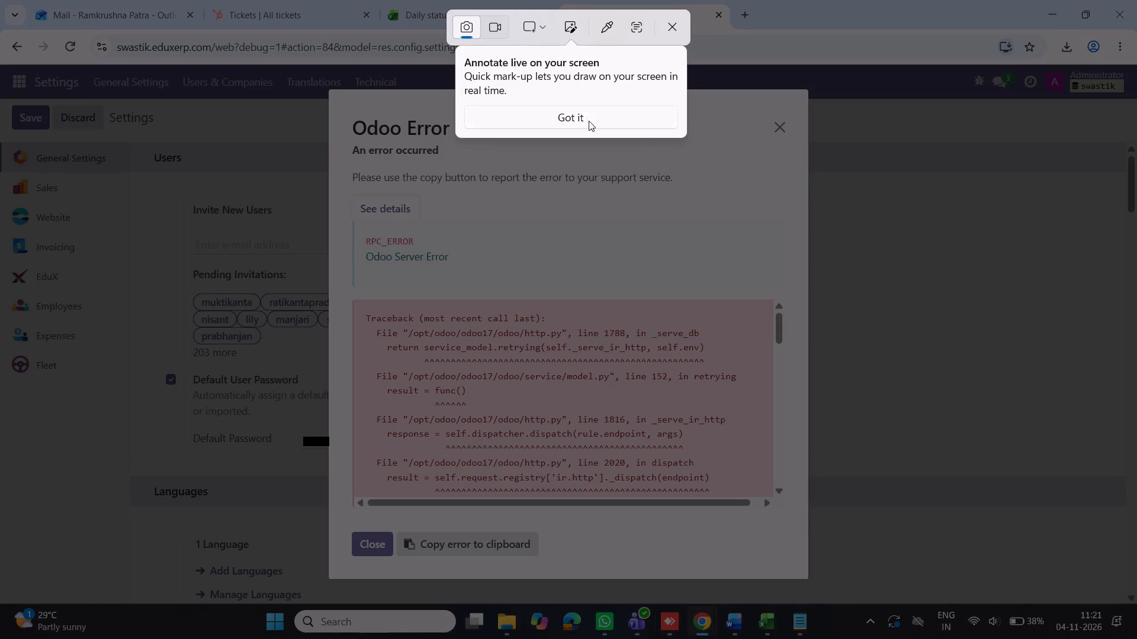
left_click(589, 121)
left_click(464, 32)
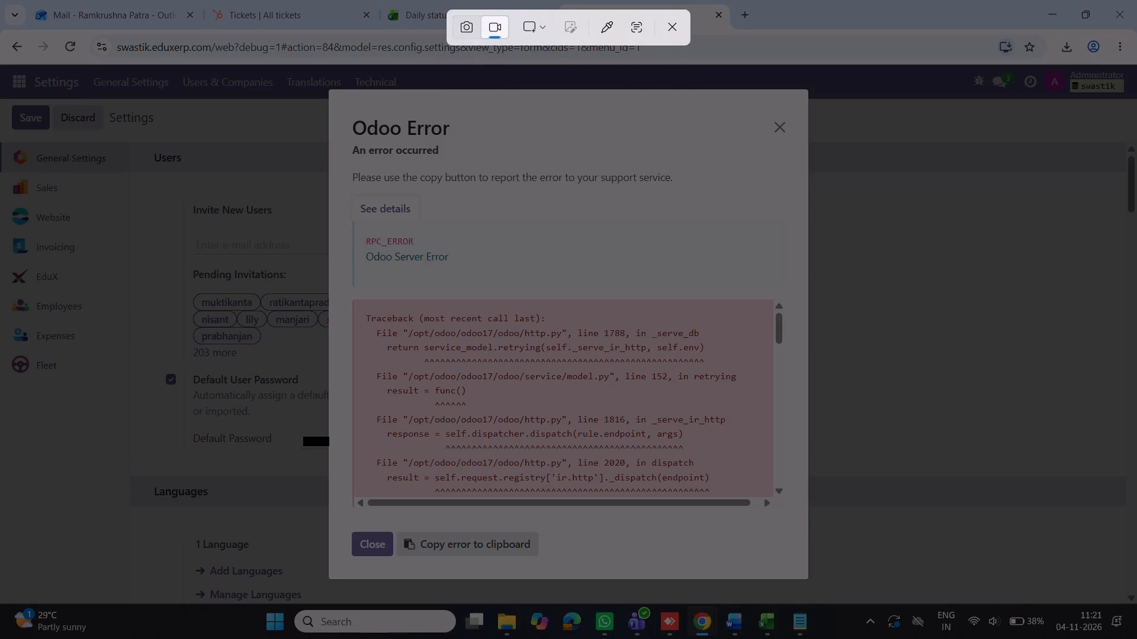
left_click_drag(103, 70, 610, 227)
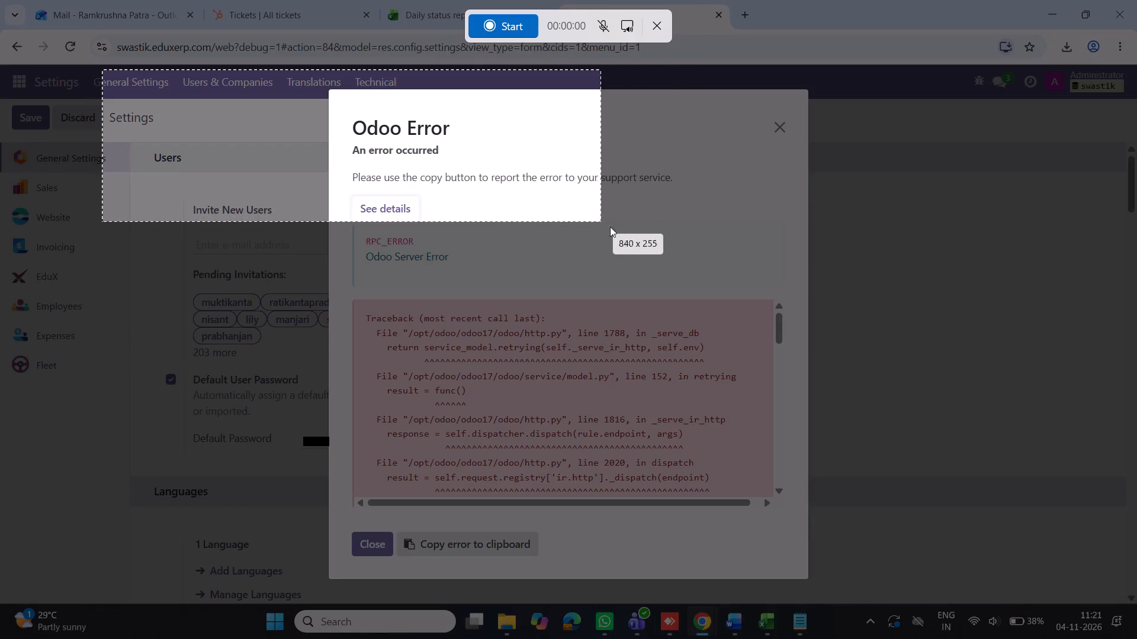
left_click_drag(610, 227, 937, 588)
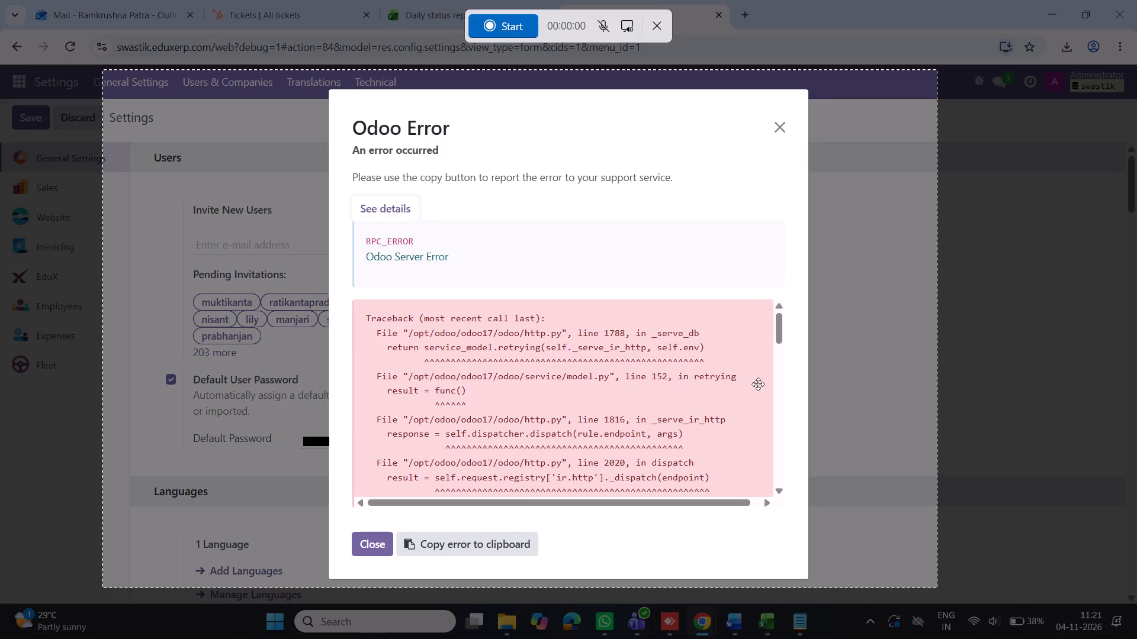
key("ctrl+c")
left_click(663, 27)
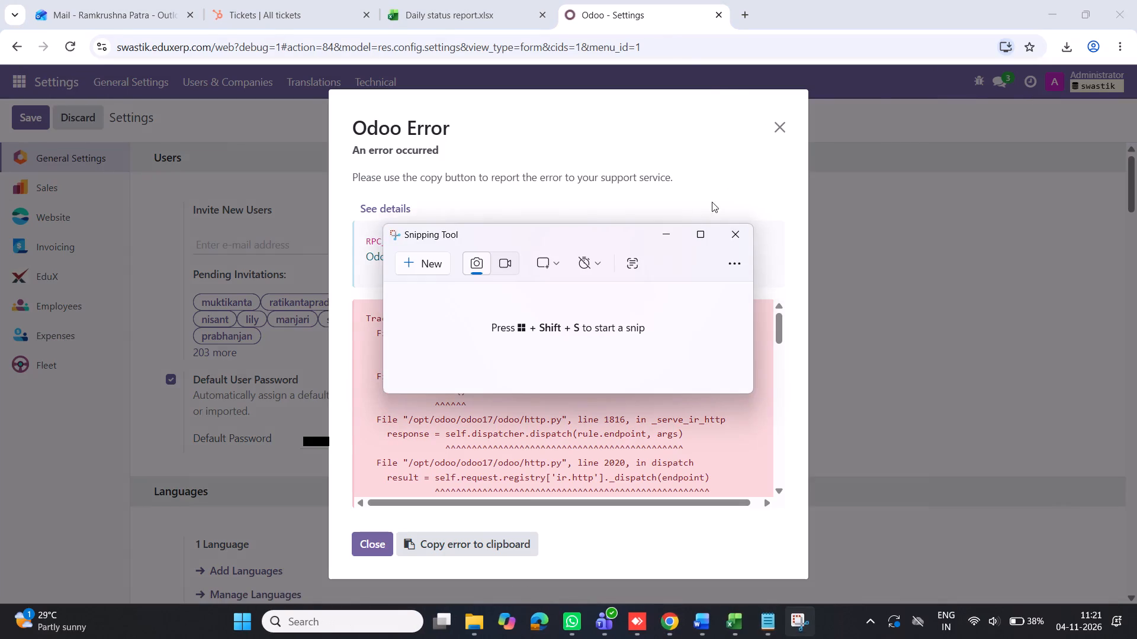
Capture a rectangular screenshot of the Odoo Error dialog with the Settings page around it, and copy it to the clipboard.
left_click(423, 267)
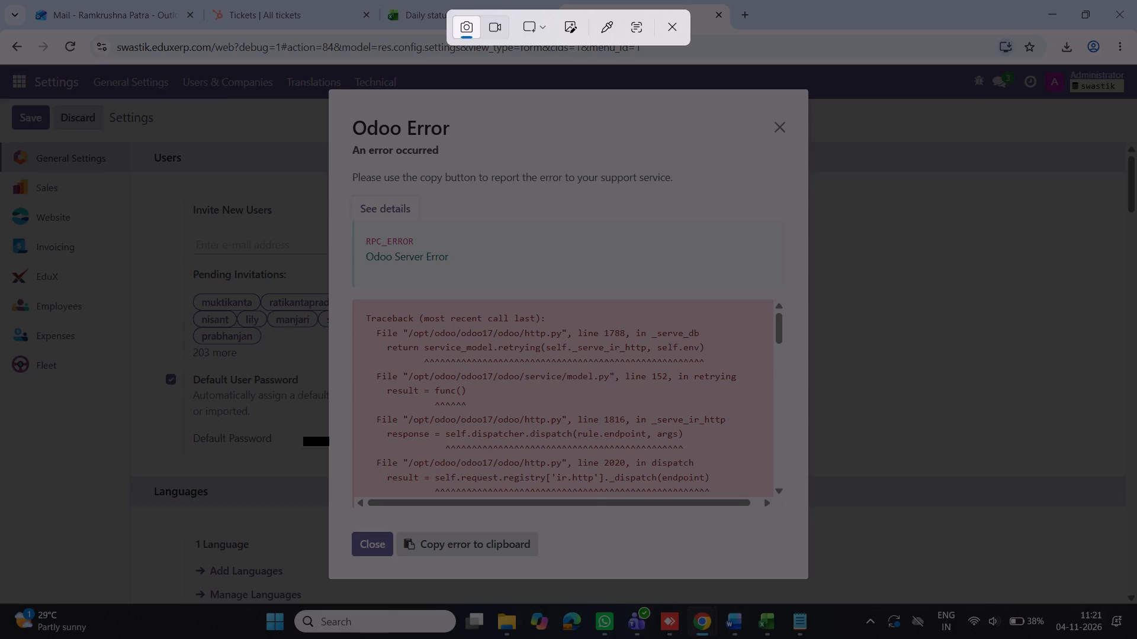
left_click_drag(97, 69, 949, 604)
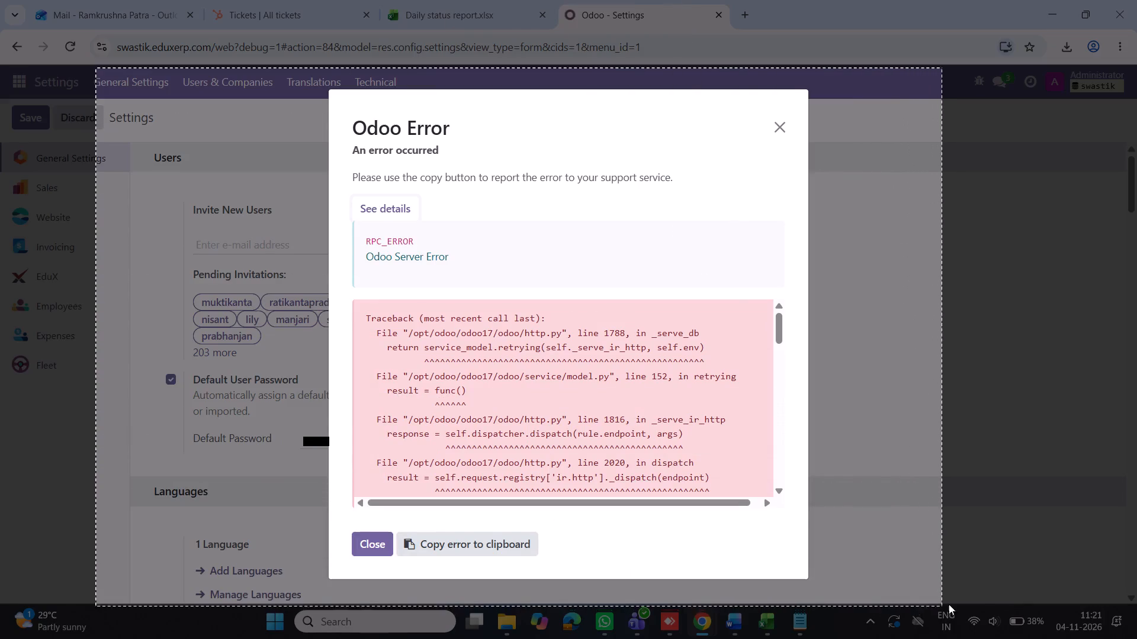
left_click_drag(949, 604, 989, 599)
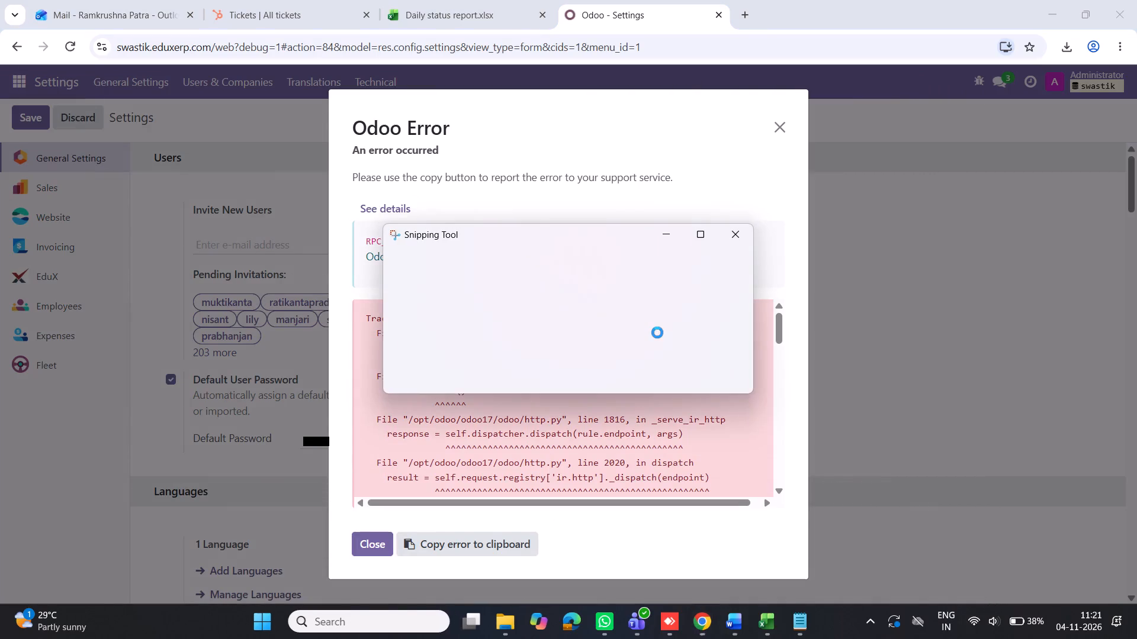
key("ctrl+c")
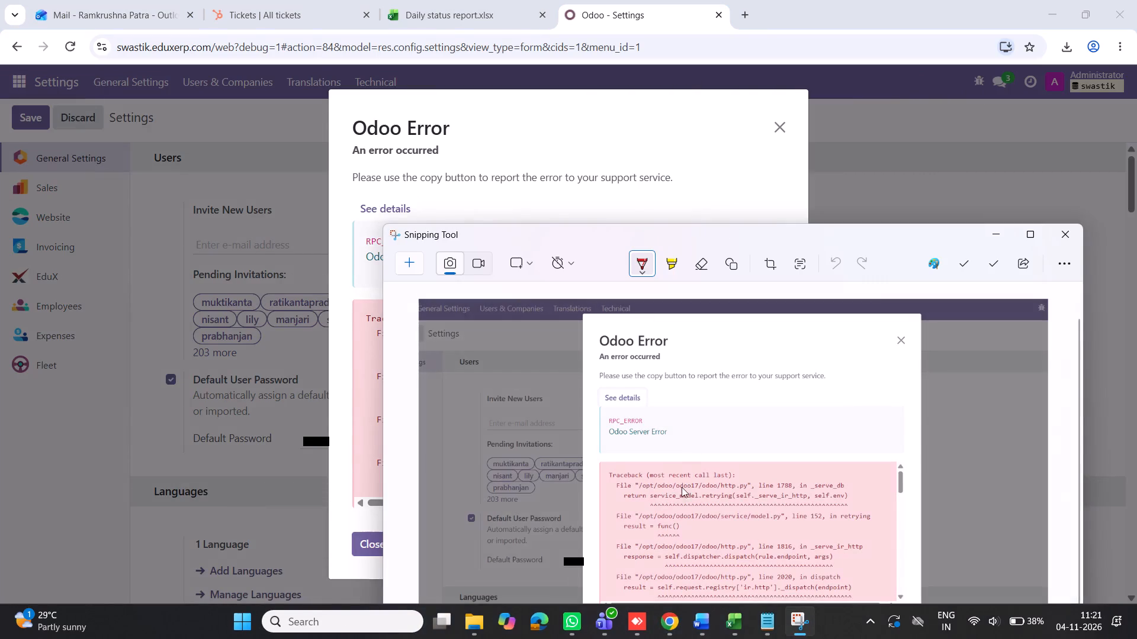
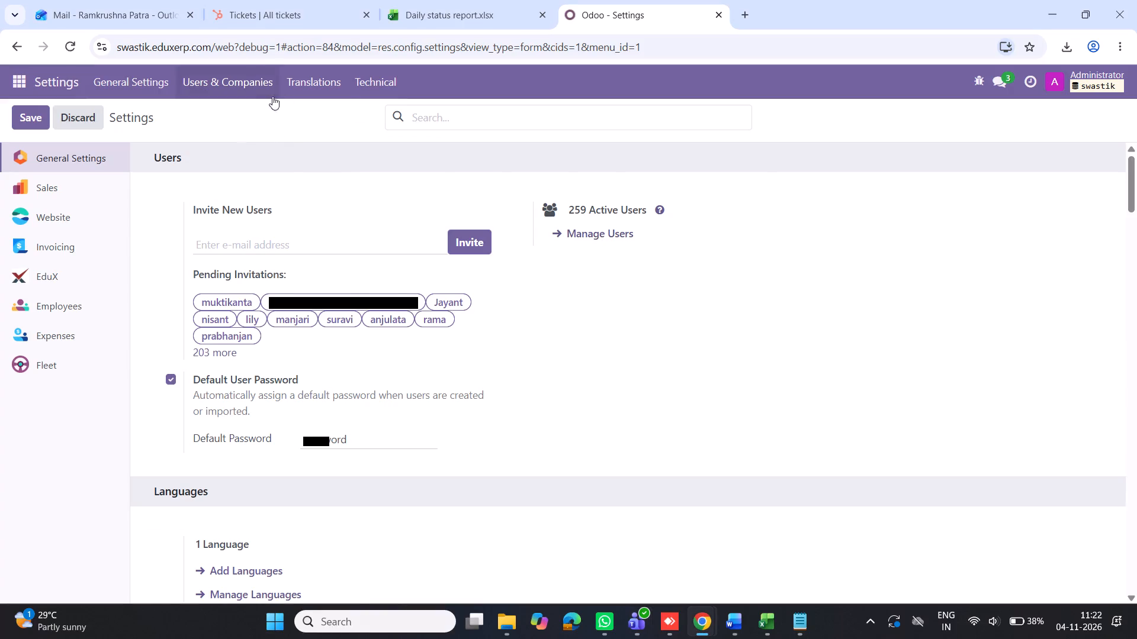
Search the Users list for "samar" with the Internal Users filter removed, and open the matching user record.
left_click(227, 82)
left_click(230, 111)
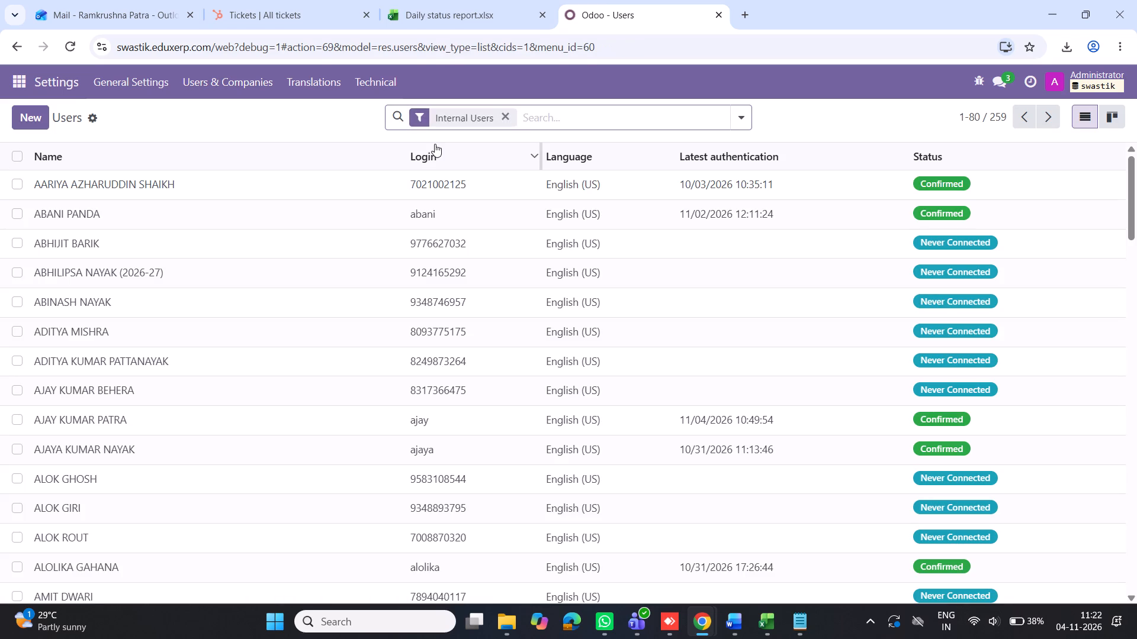
left_click(505, 111)
left_click(492, 118)
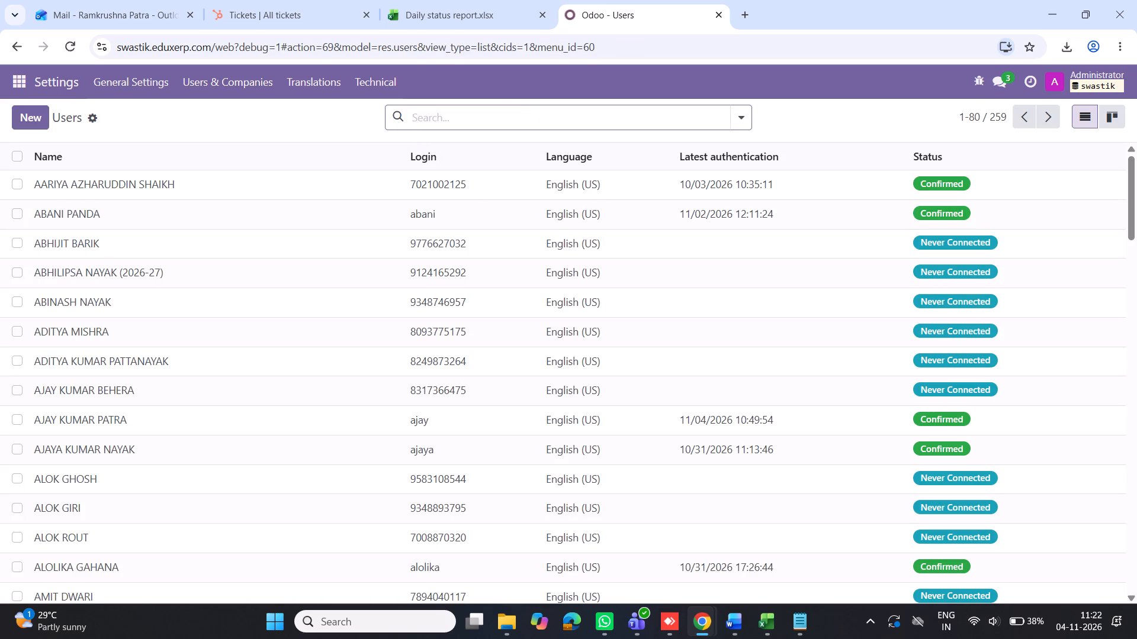
type("sama")
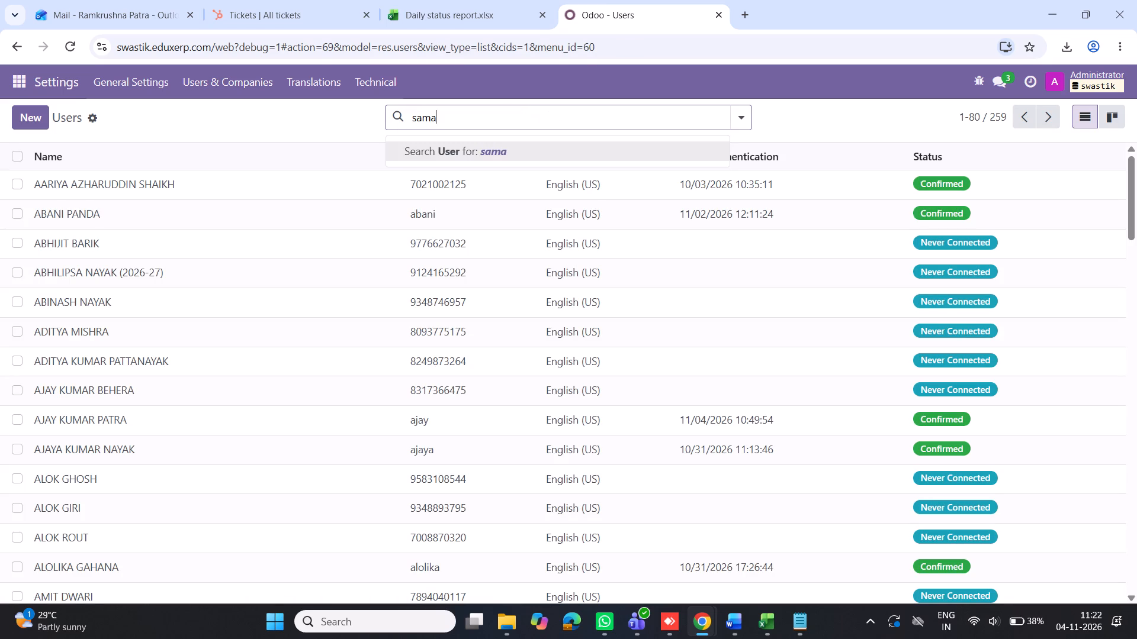
key("r")
key("Return")
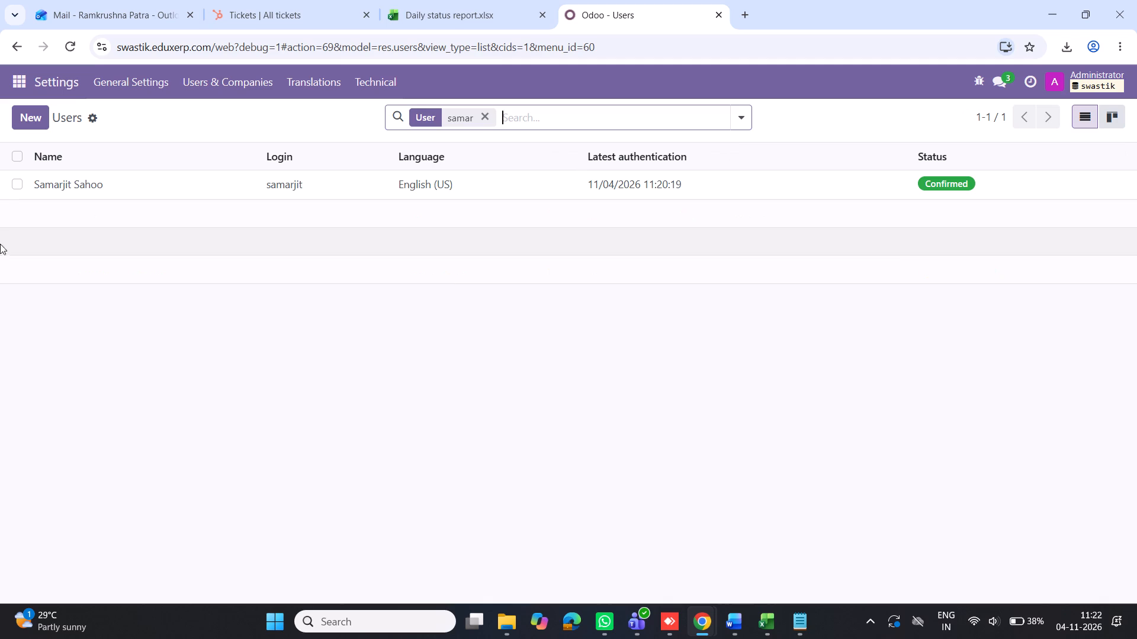
left_click(63, 188)
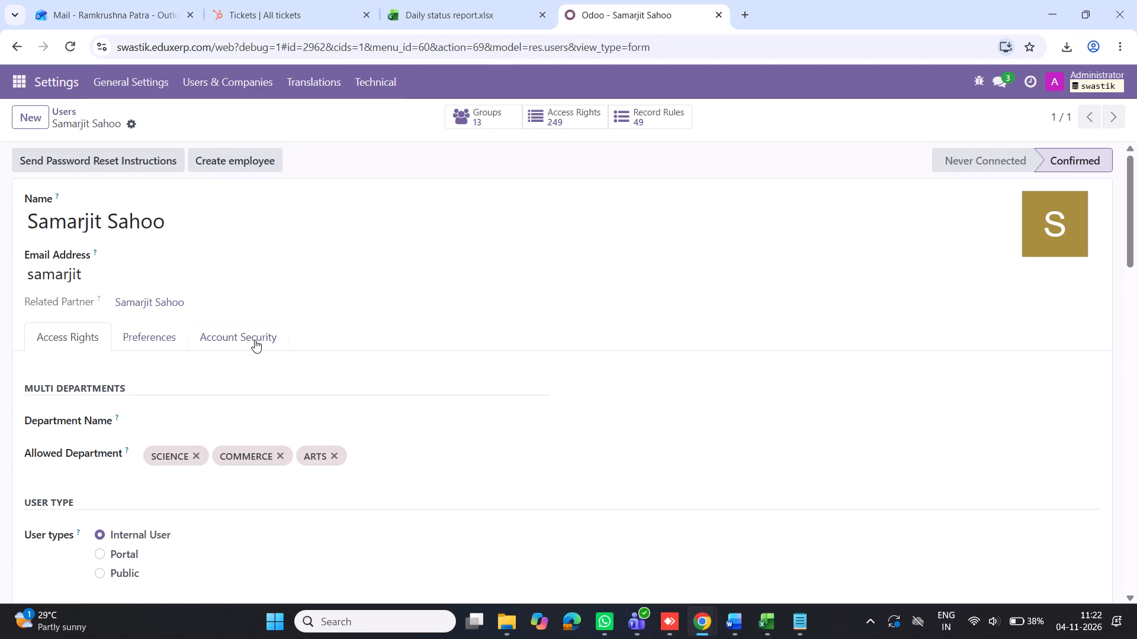
Examine the user's Account Security, Access Rights and Preferences settings, including the available Home Action choices, without changing anything.
left_click(253, 340)
left_click(160, 338)
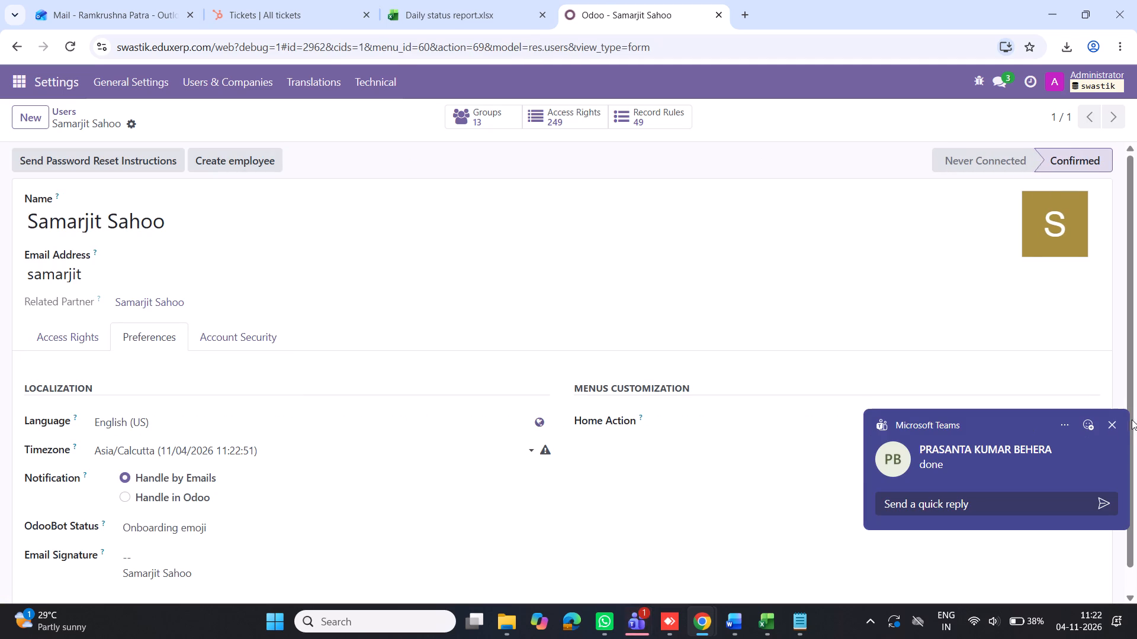
left_click(1113, 425)
left_click(682, 421)
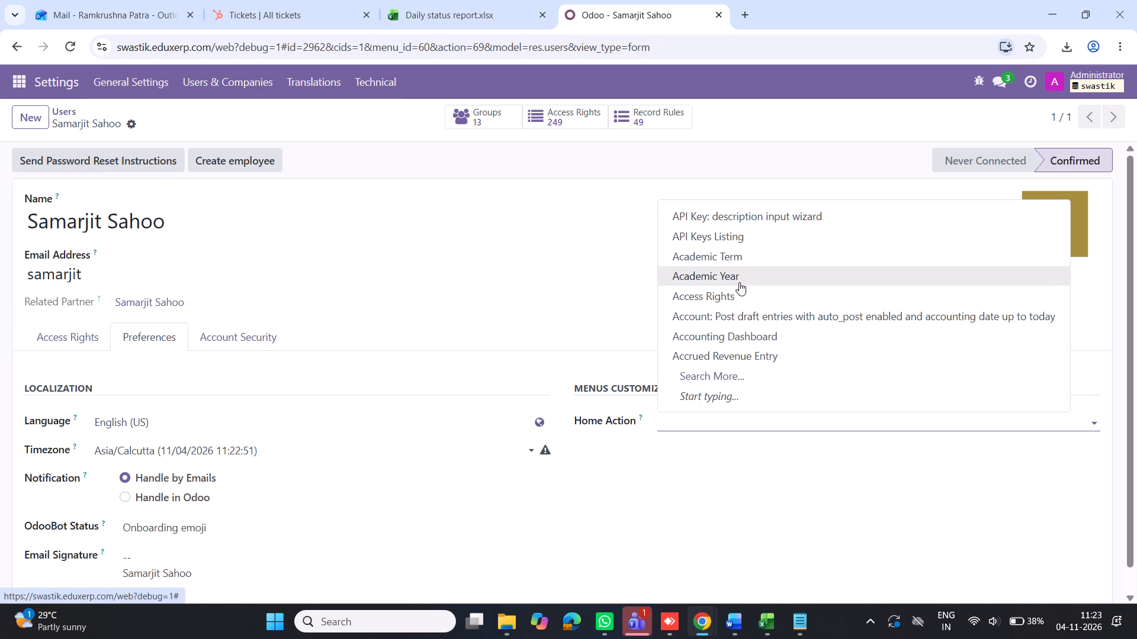
left_click(565, 269)
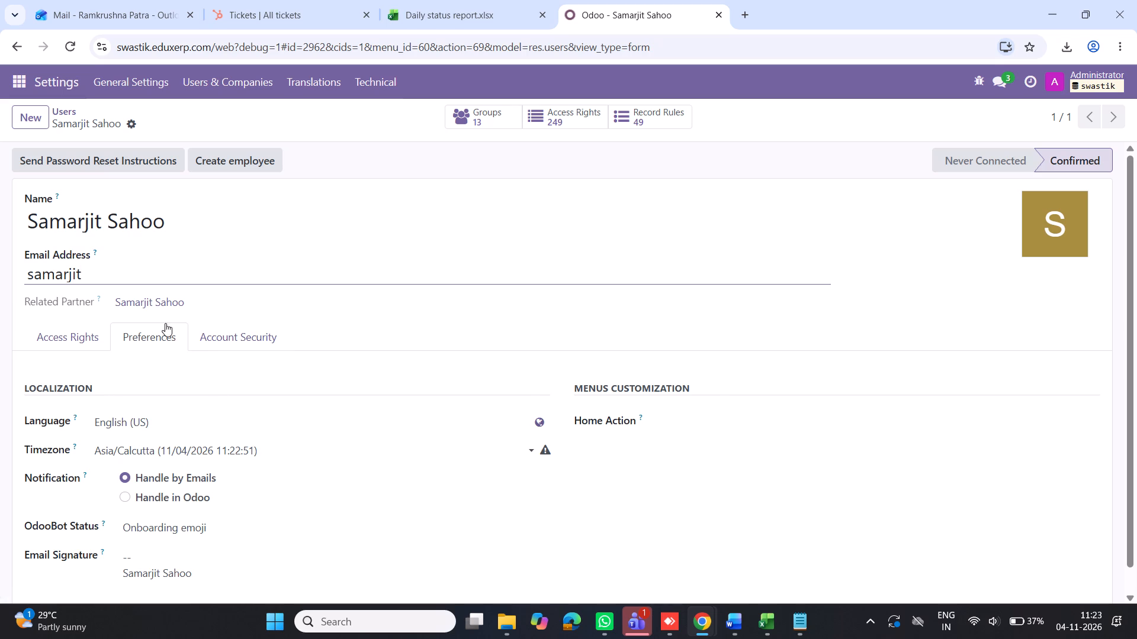
left_click(76, 335)
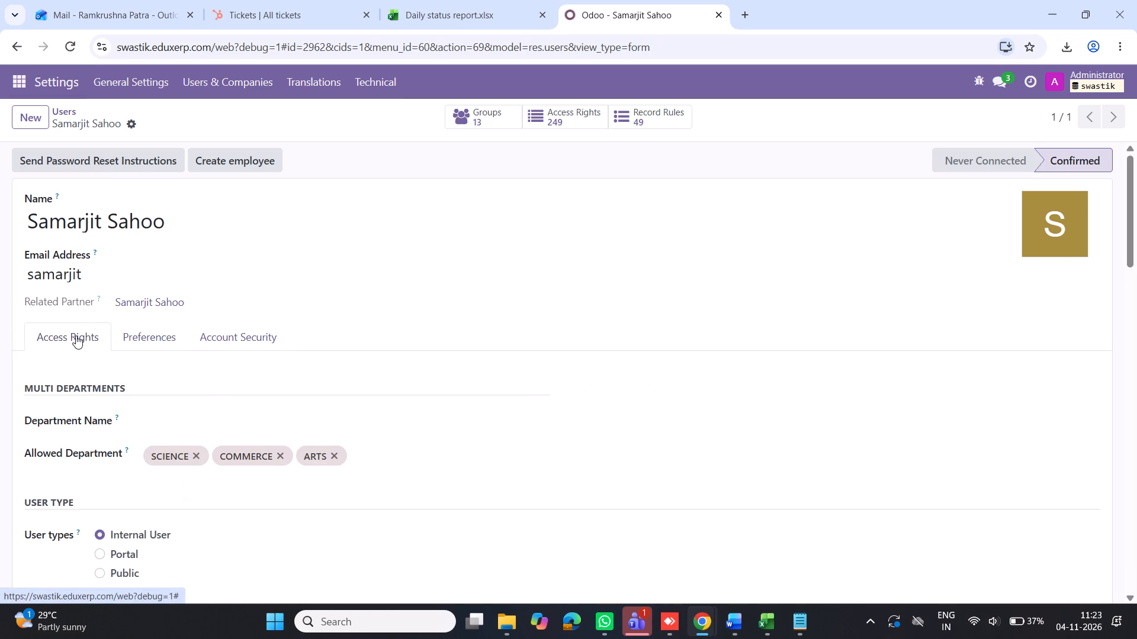
scroll(335, 334, "down", 3)
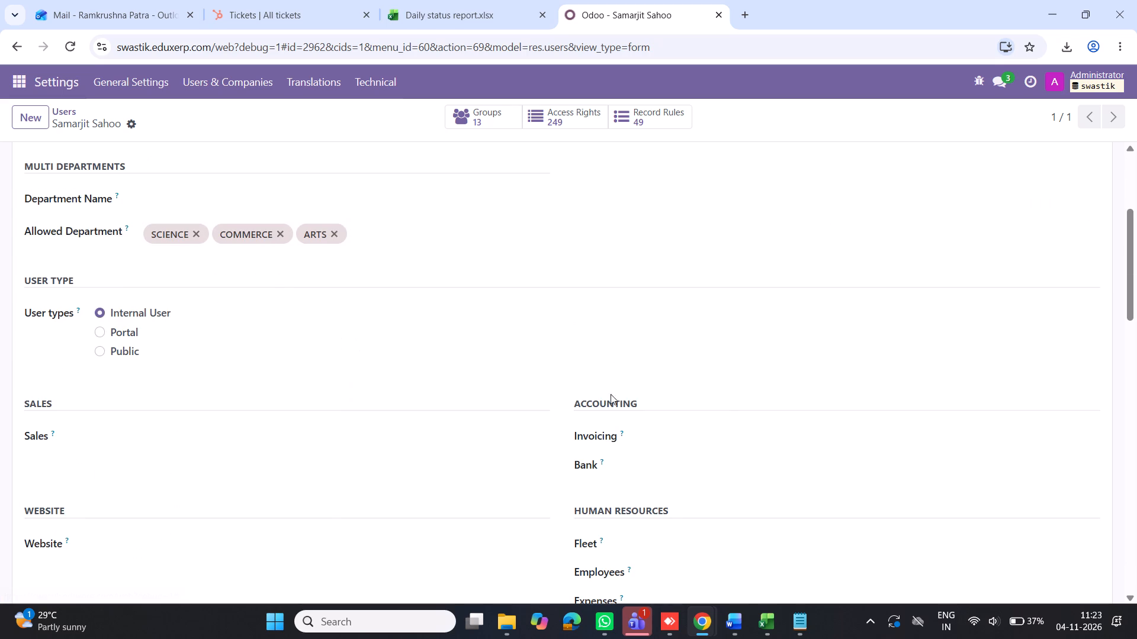
scroll(251, 286, "up", 4)
left_click(144, 338)
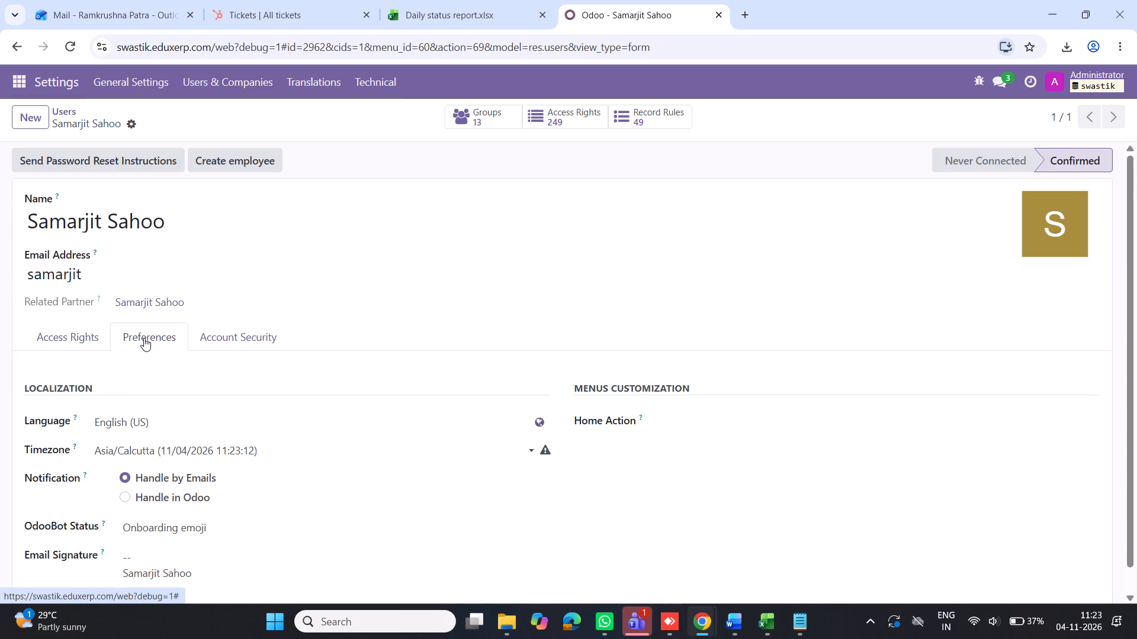
left_click(667, 422)
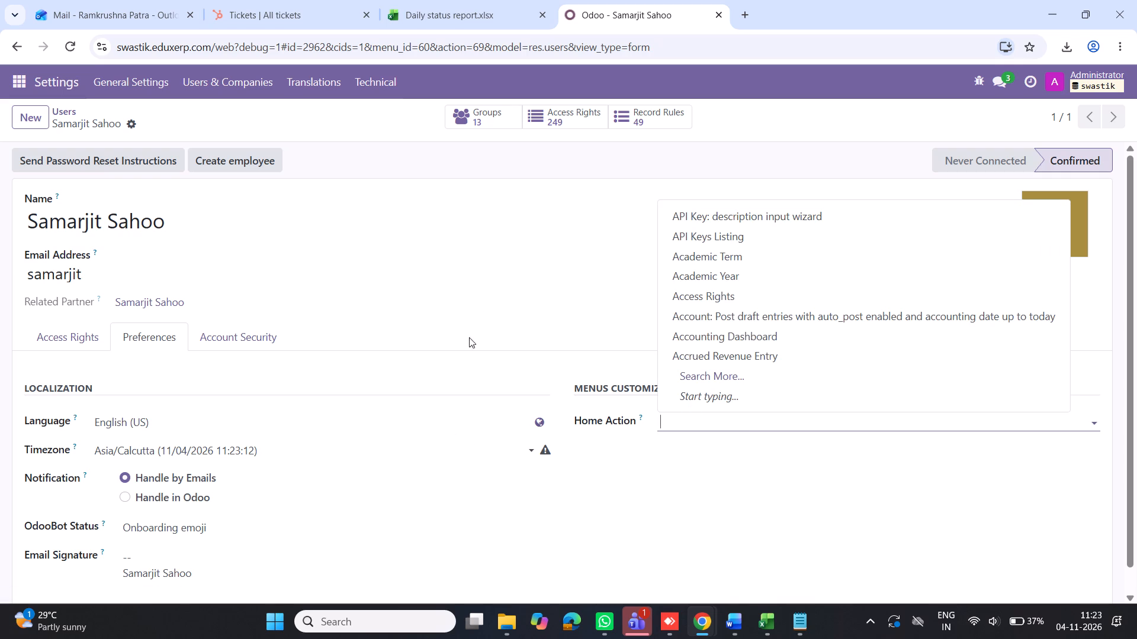
left_click(520, 258)
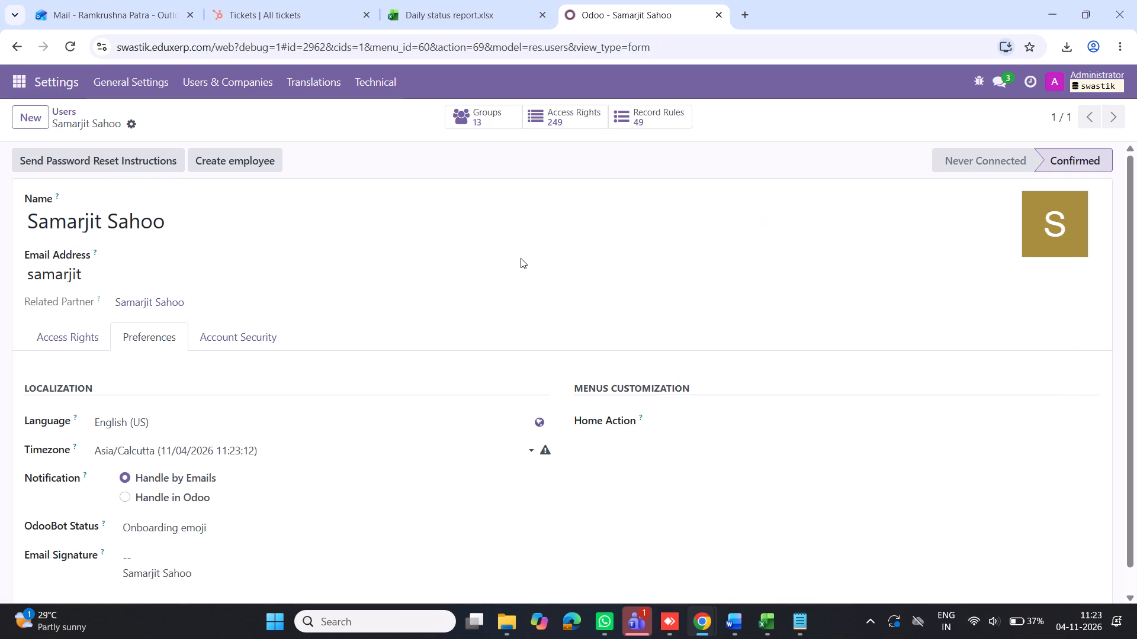
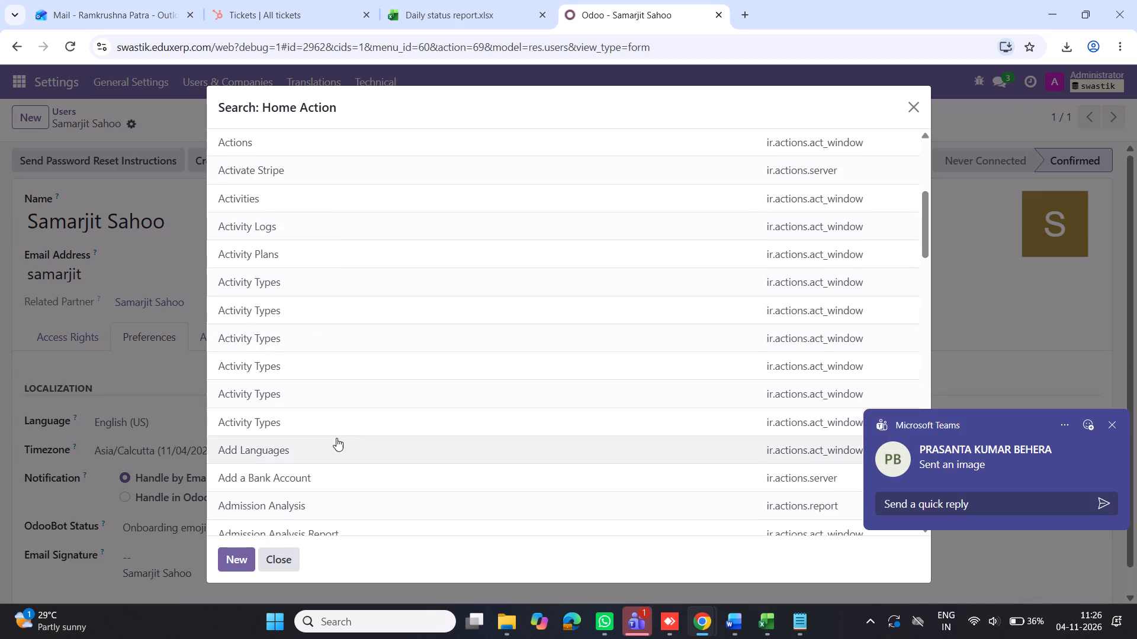
Look through the full list of available Home Action choices for the user, down to the attendance entries, and close it without selecting any.
scroll(354, 438, "down", 1)
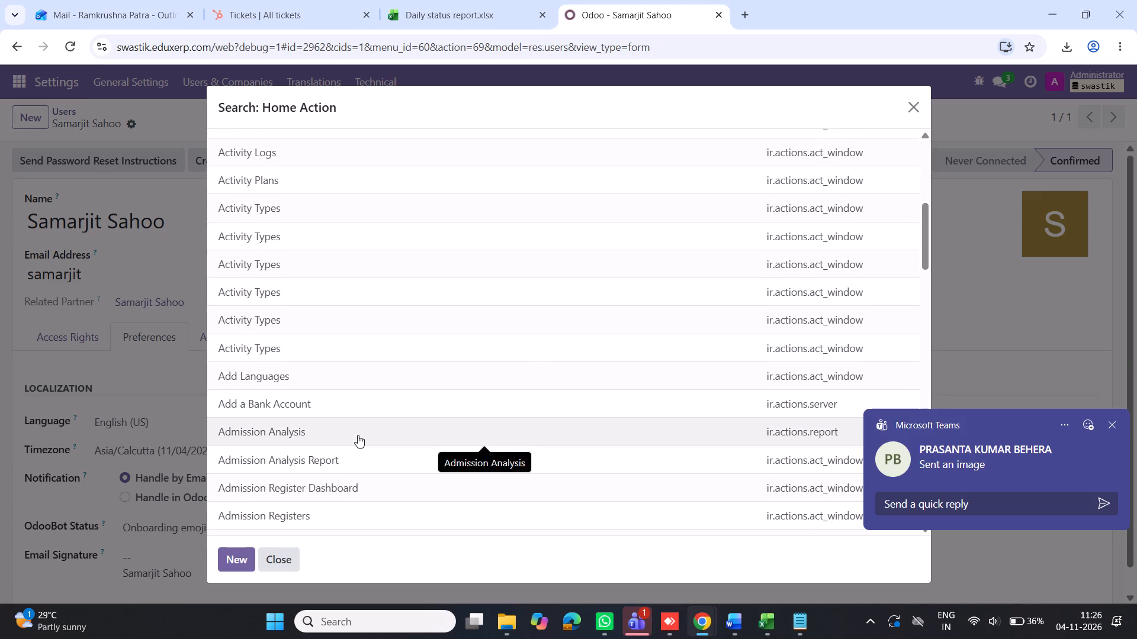
scroll(358, 435, "down", 3)
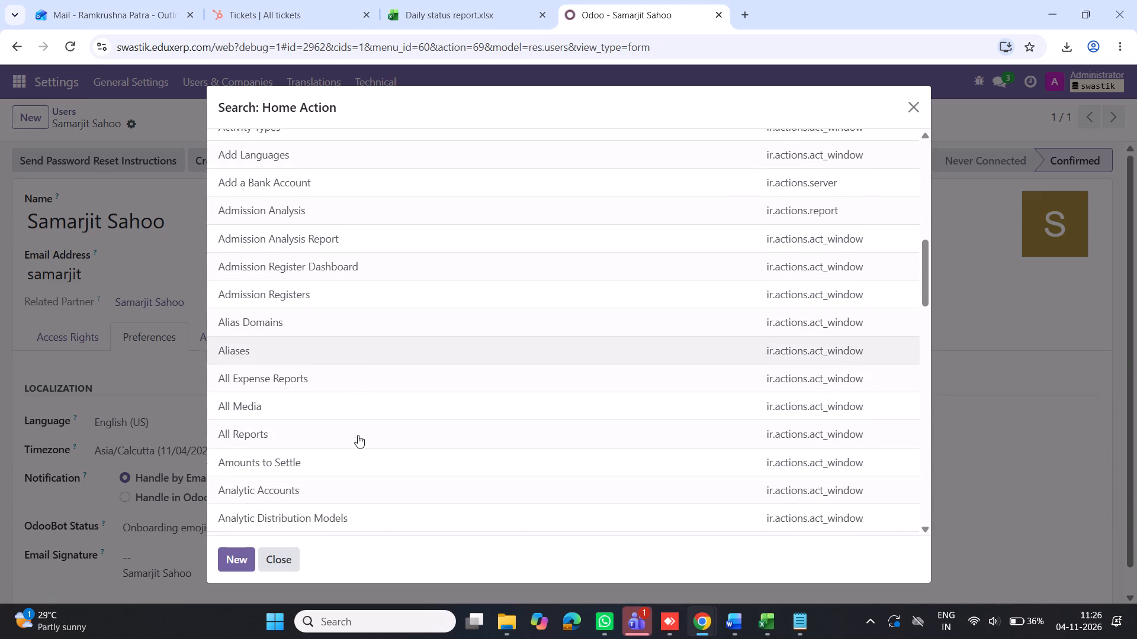
scroll(358, 435, "down", 4)
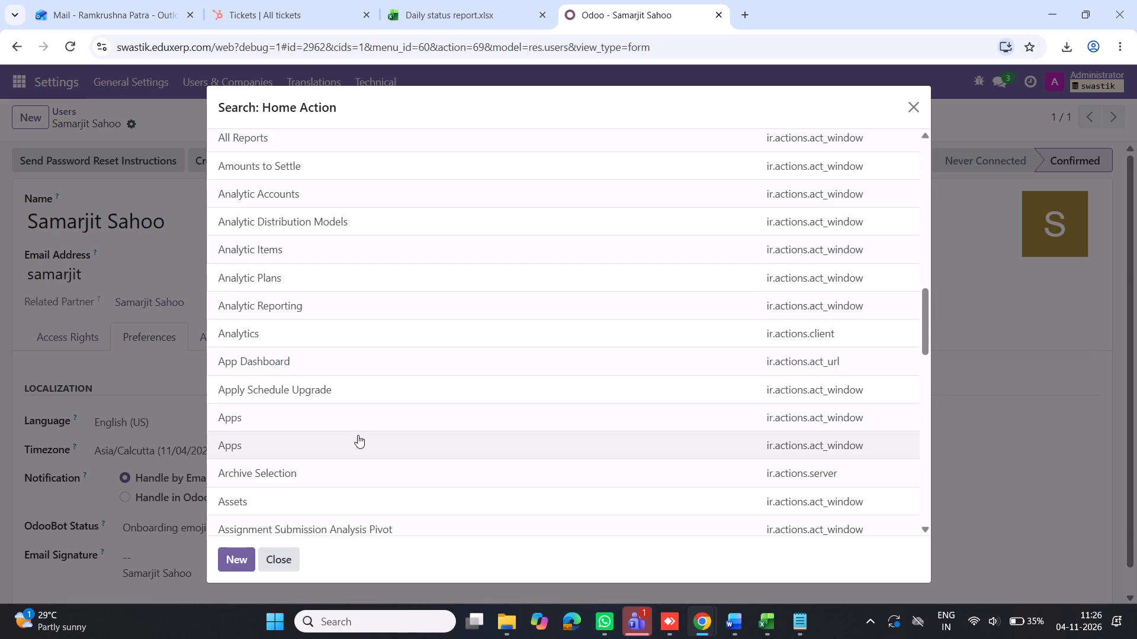
scroll(358, 435, "down", 3)
left_click(996, 368)
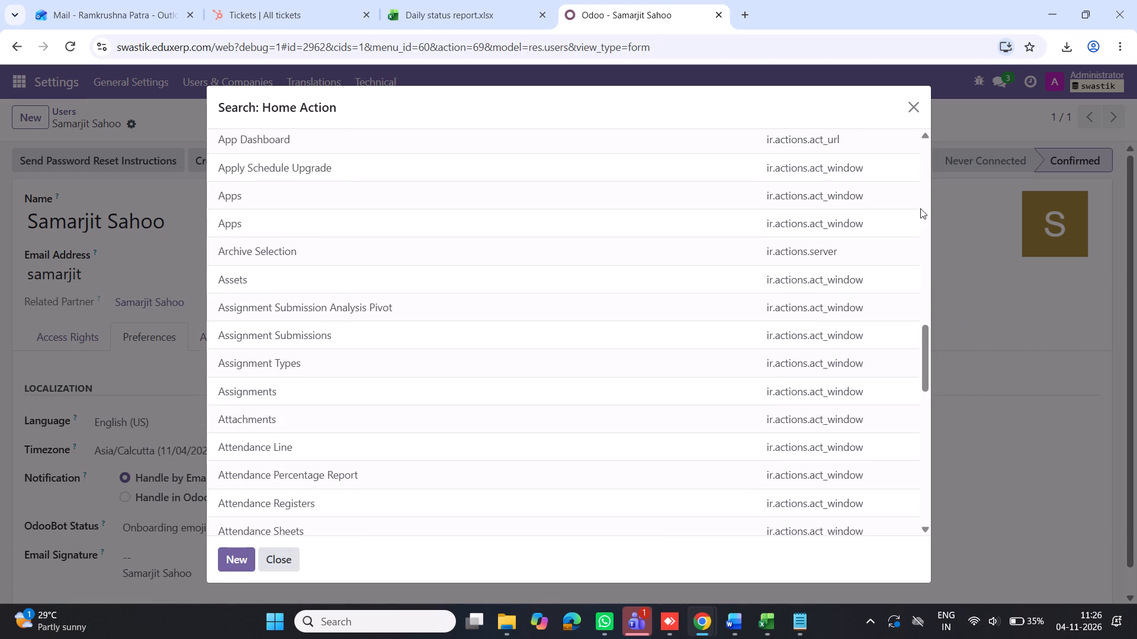
left_click(916, 104)
Capture the user's Preferences page with the Home Action choices expanded as a rectangular Snipping Tool screenshot, and copy the image.
left_click(693, 422)
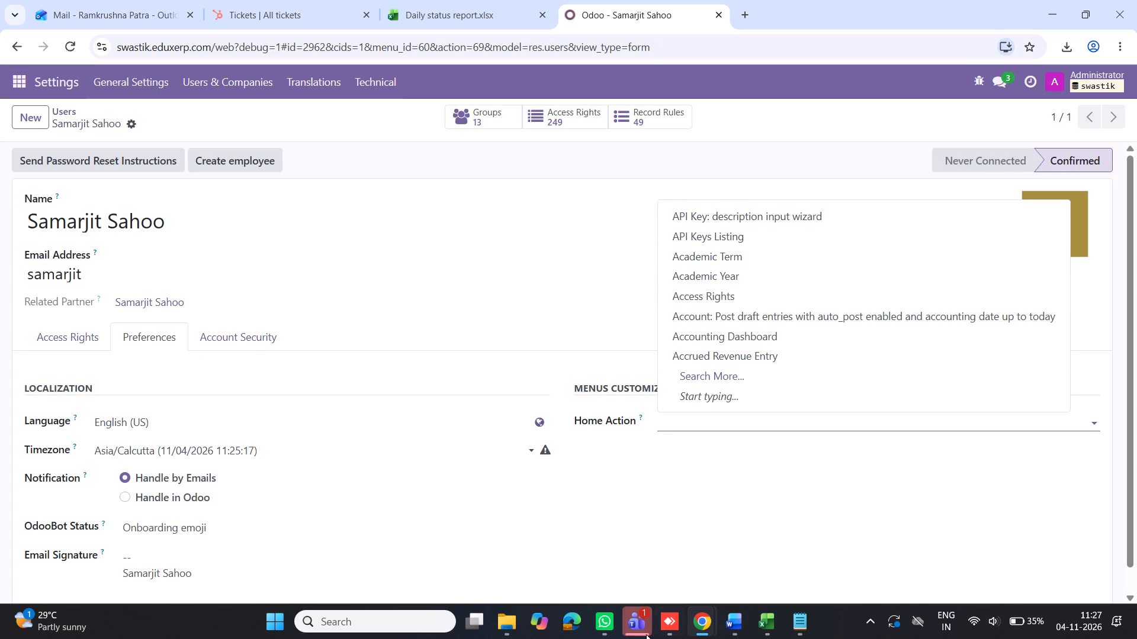
left_click(401, 625)
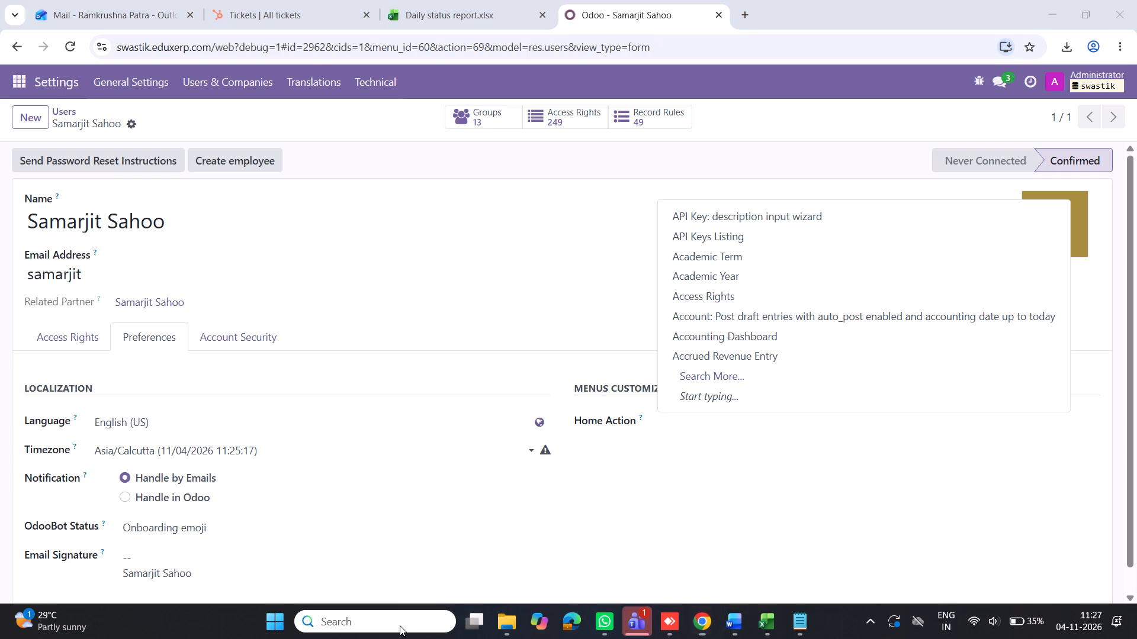
left_click(361, 217)
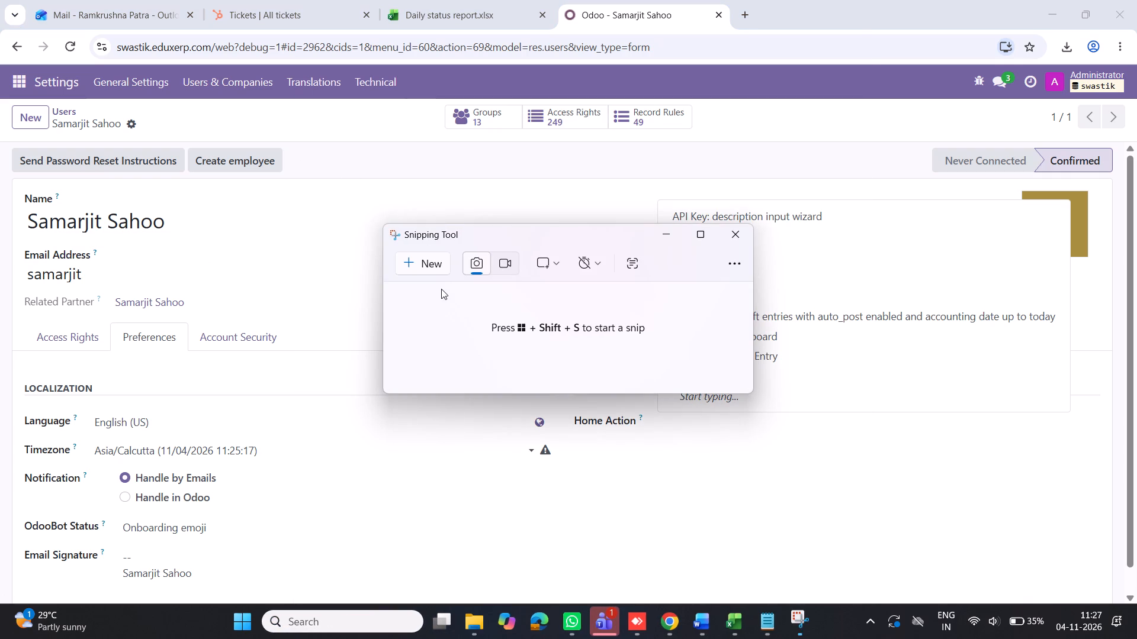
left_click(428, 266)
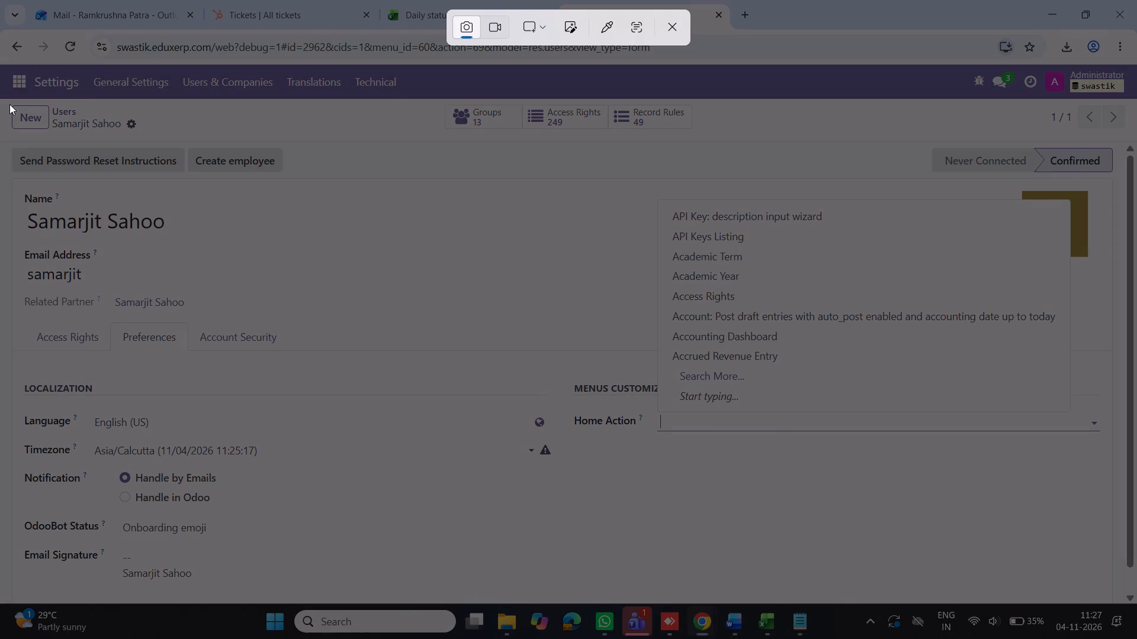
left_click(674, 25)
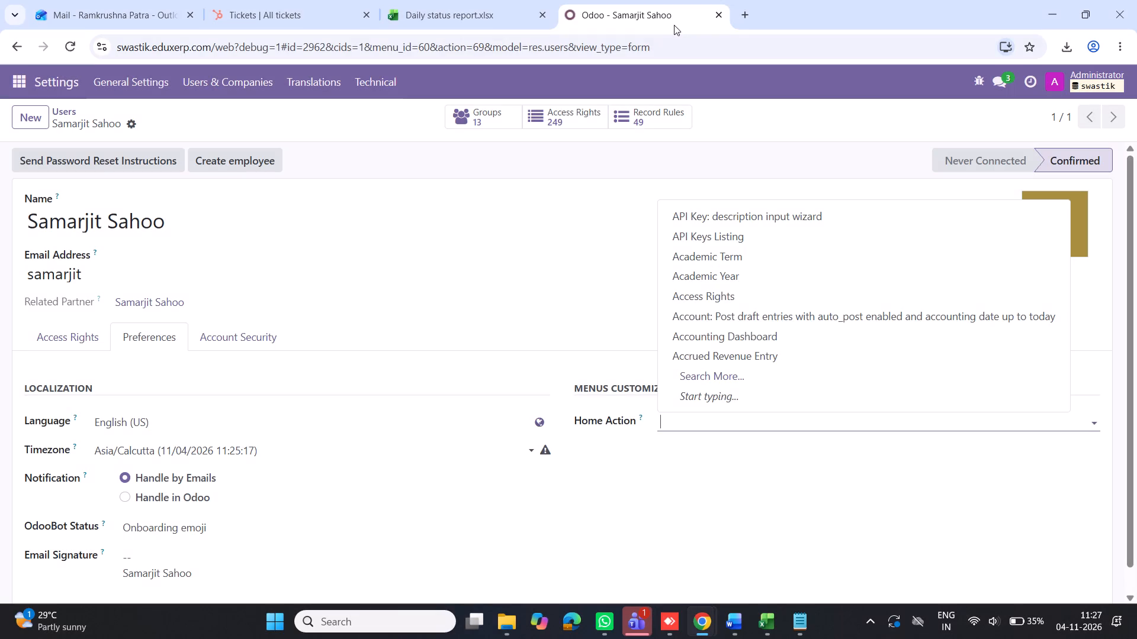
left_click(427, 263)
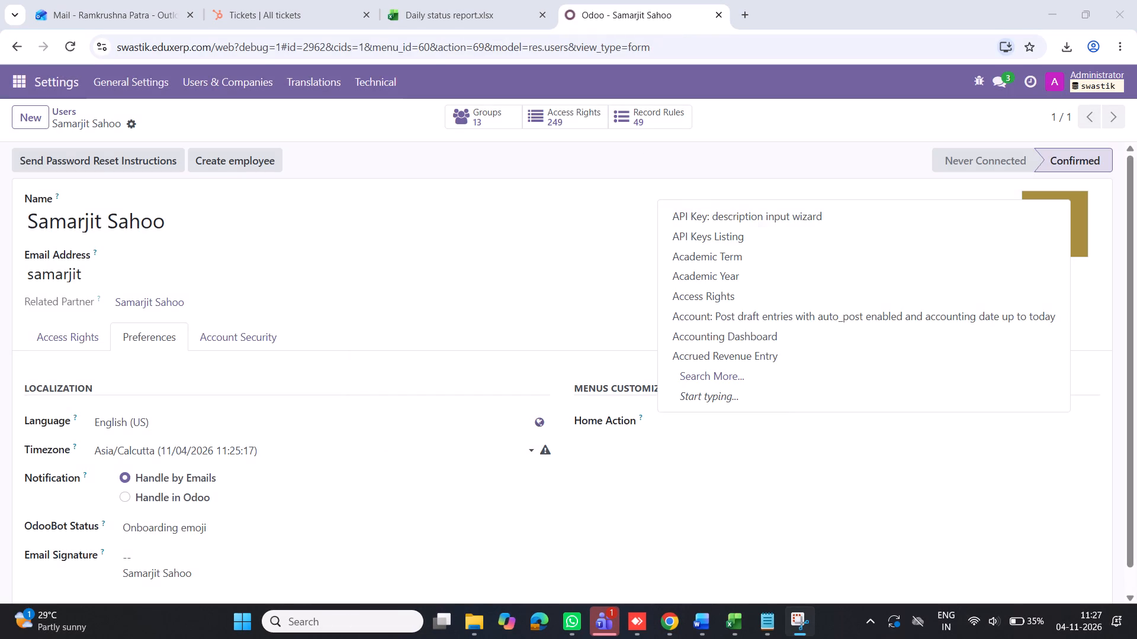
left_click_drag(15, 99, 79, 113)
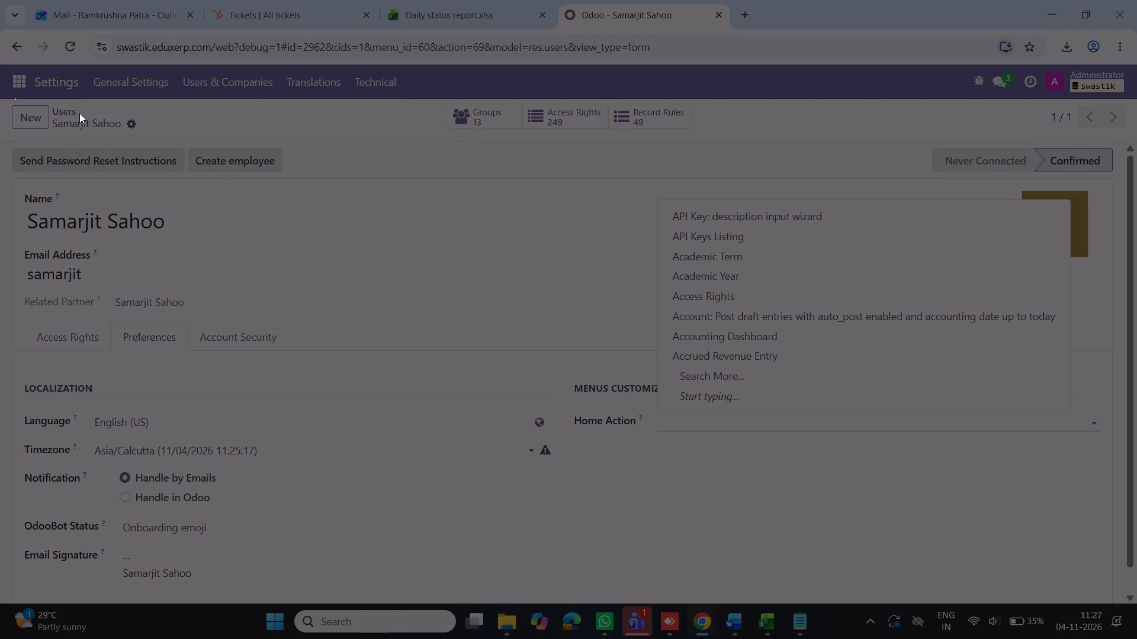
left_click_drag(79, 113, 1120, 592)
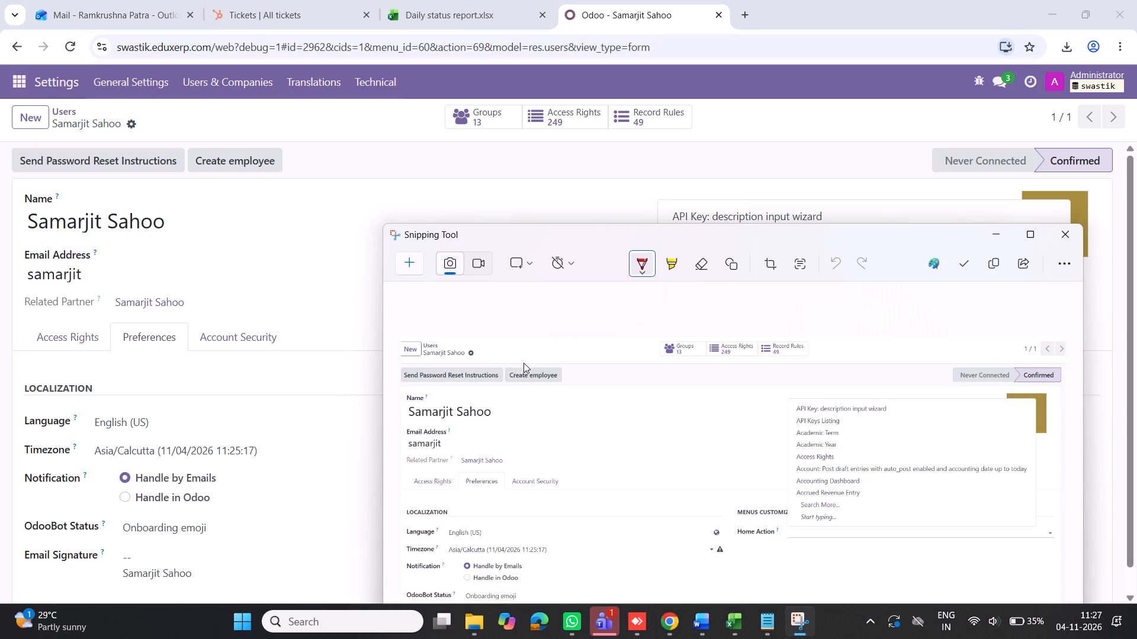
key("ctrl+c")
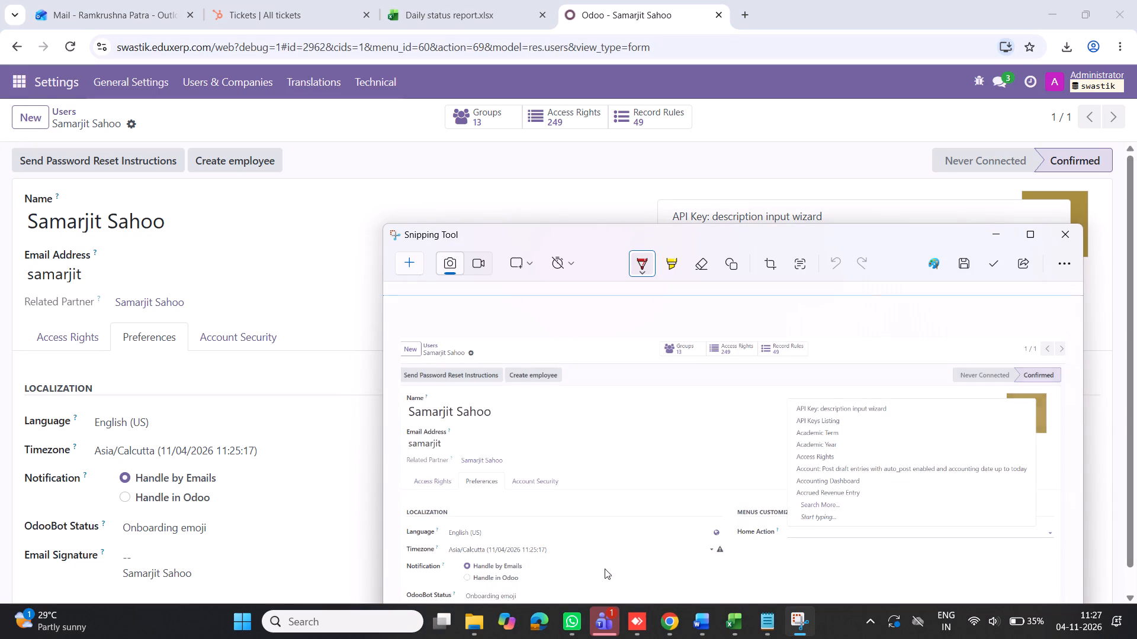
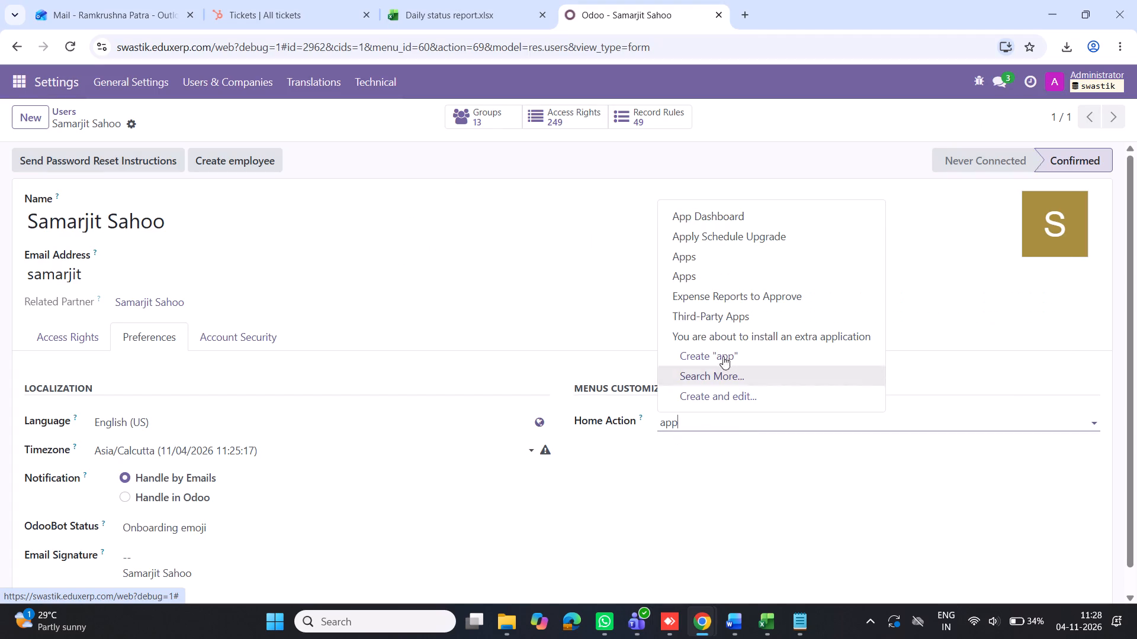
Set the user's Home Action to App Dashboard and save the user record.
left_click(735, 215)
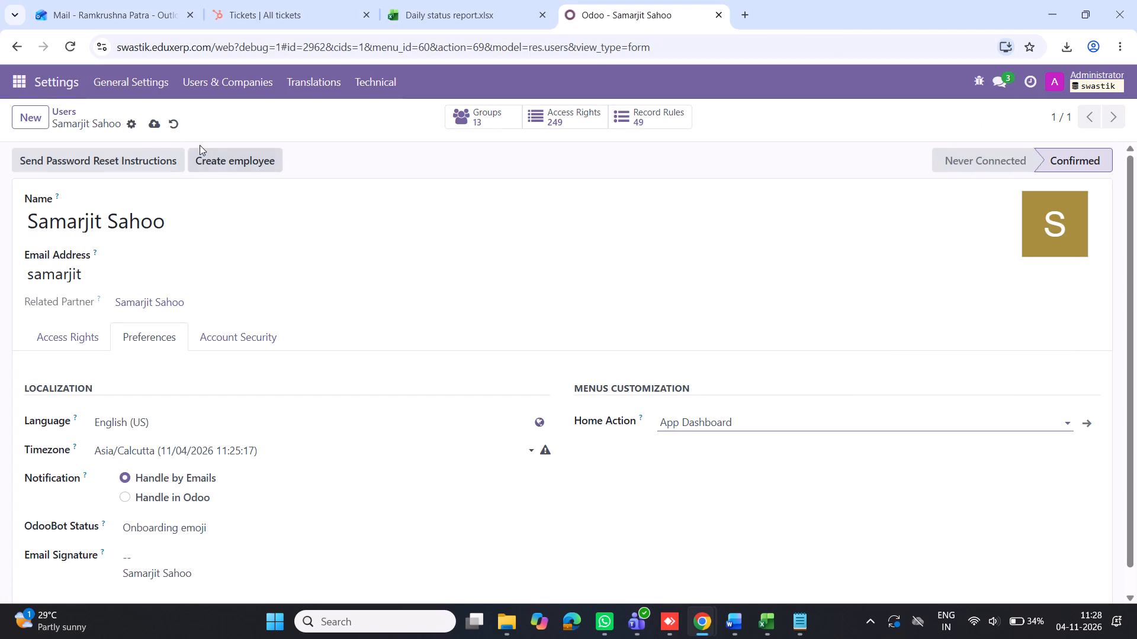
left_click(151, 125)
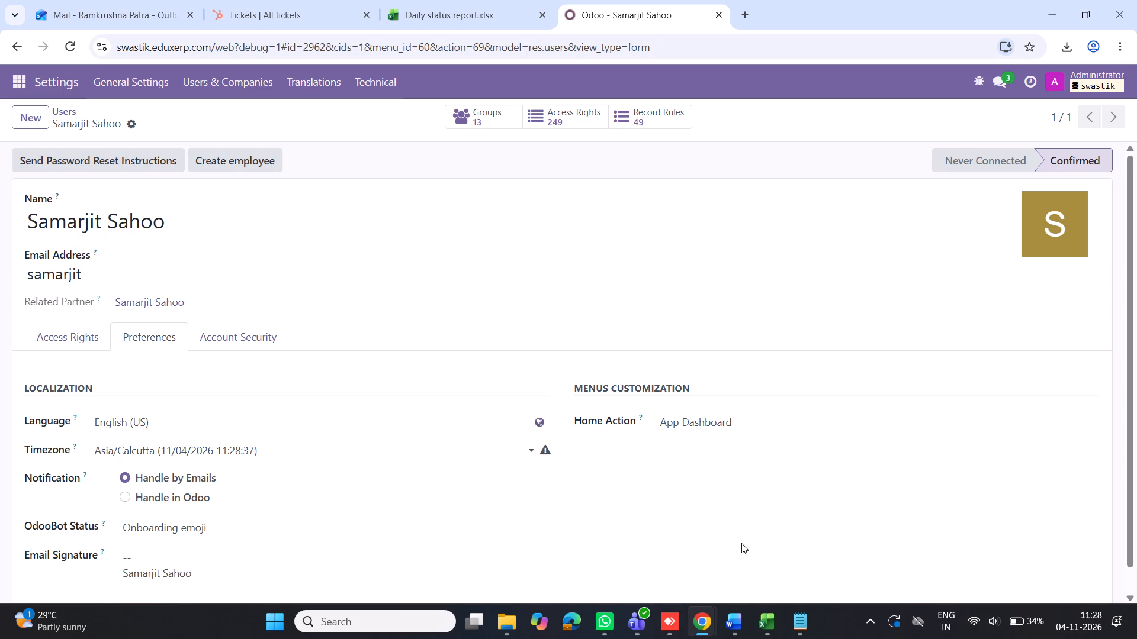
In the user's incognito window, reload the Dashboards page, examine the Odoo error details, and reload once more after dismissing them.
left_click(756, 568)
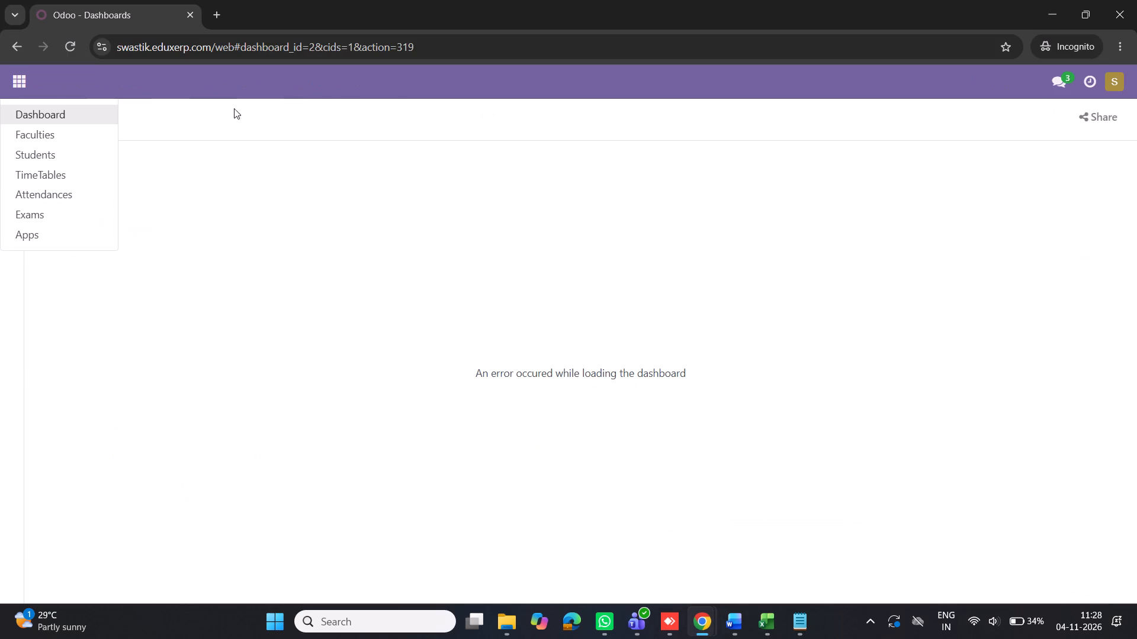
left_click(70, 46)
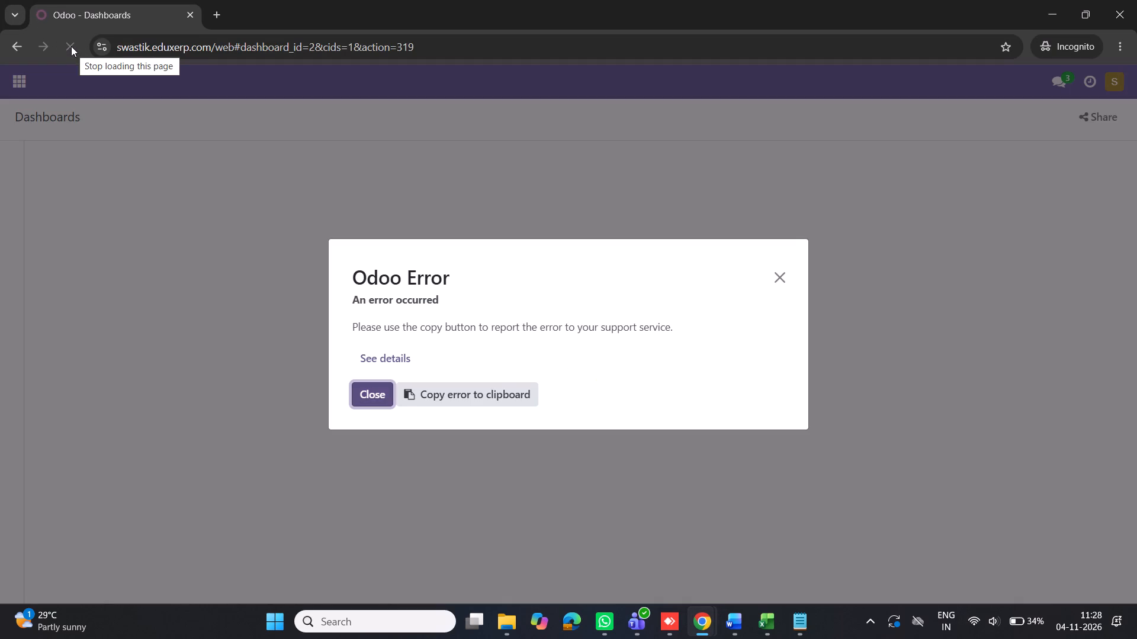
left_click(775, 279)
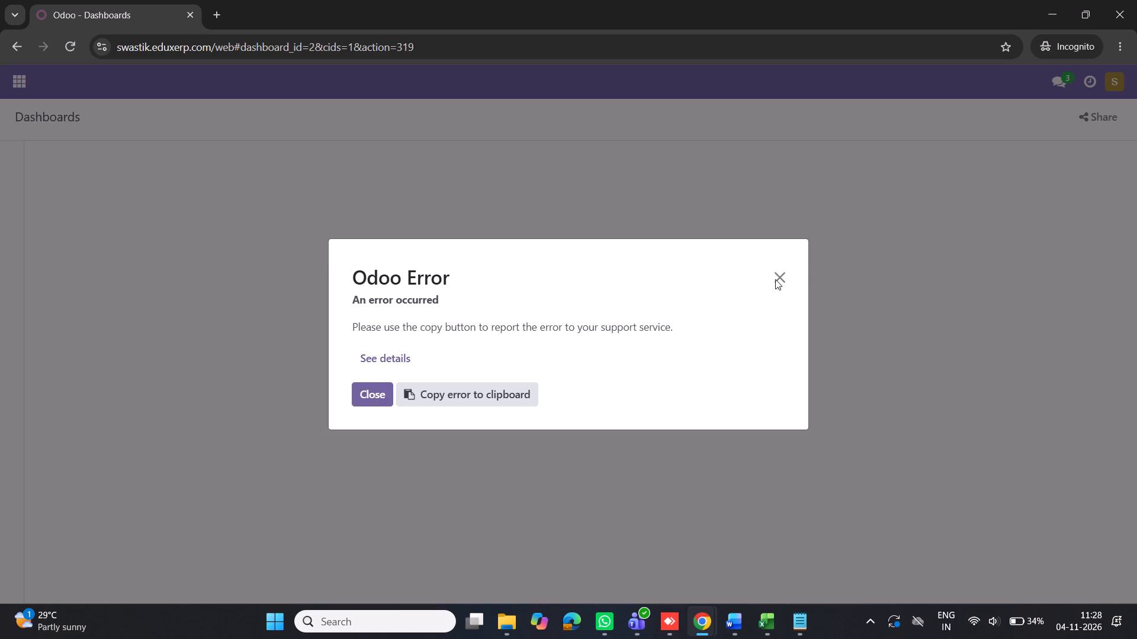
left_click(778, 283)
left_click(396, 360)
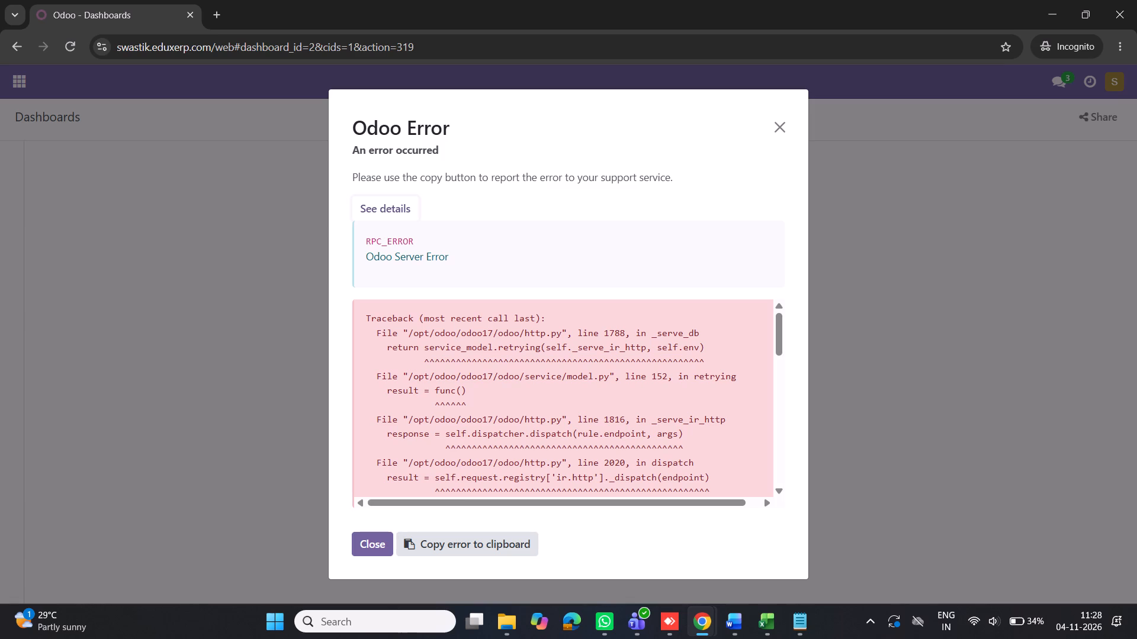
left_click(785, 125)
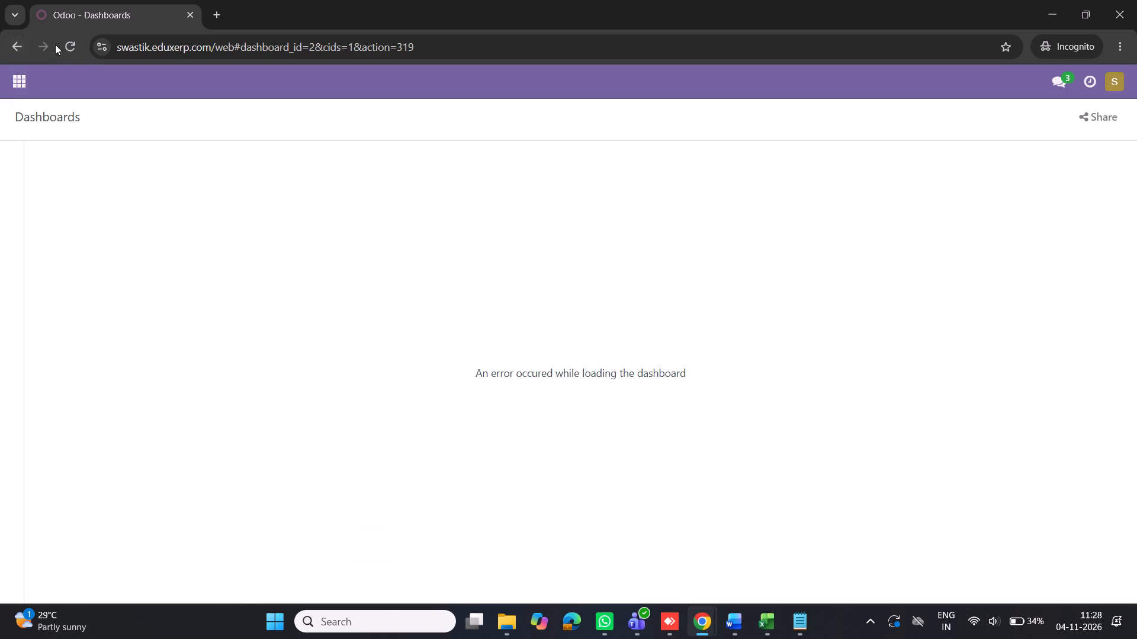
left_click(66, 44)
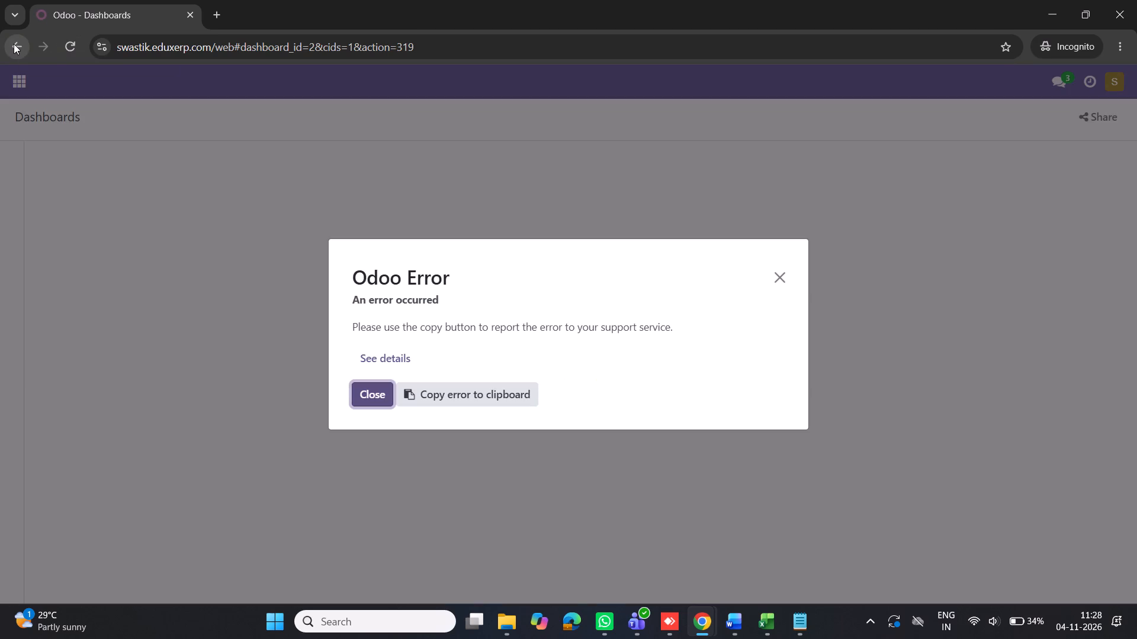
Go back to the previous login page, resubmit it, and open the Apps landing page from the user's account menu.
left_click(14, 44)
left_click(14, 44)
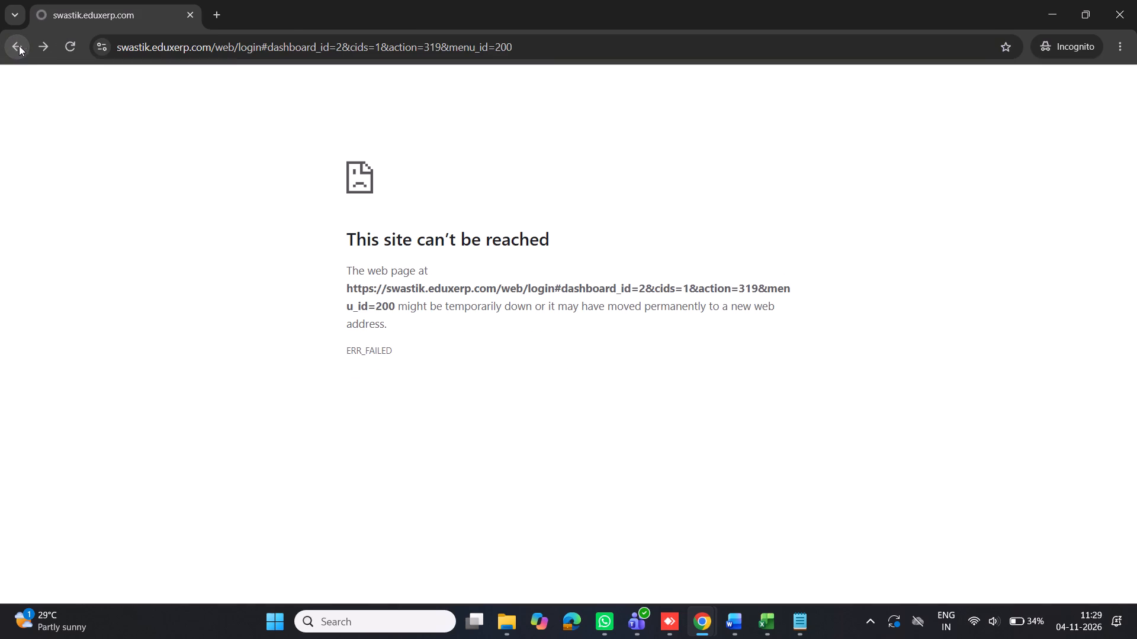
left_click(70, 44)
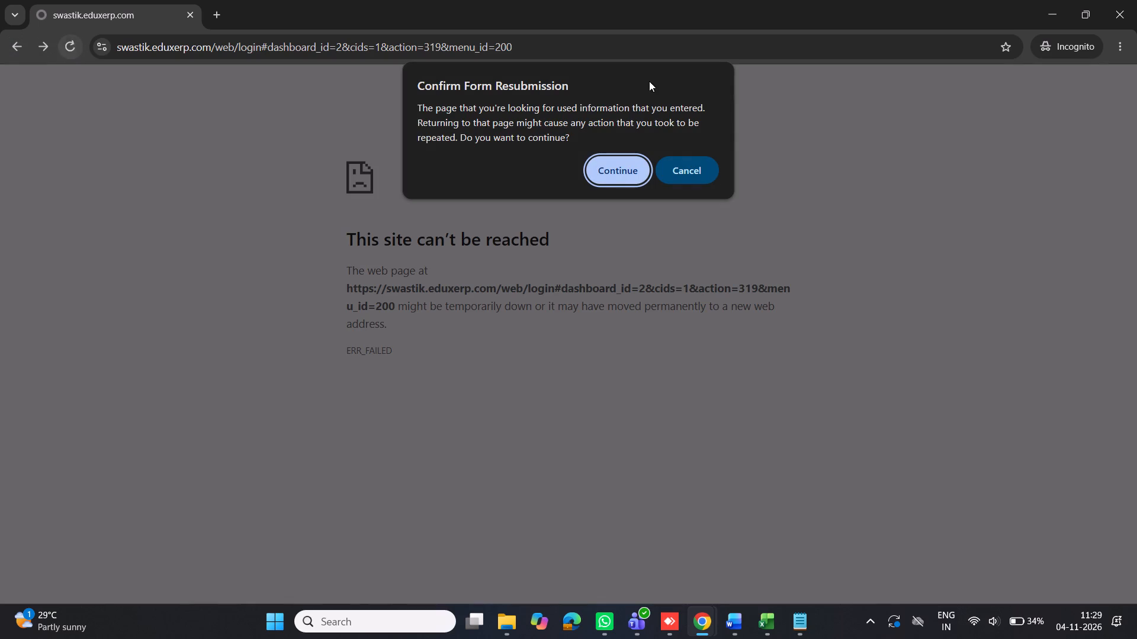
left_click(625, 172)
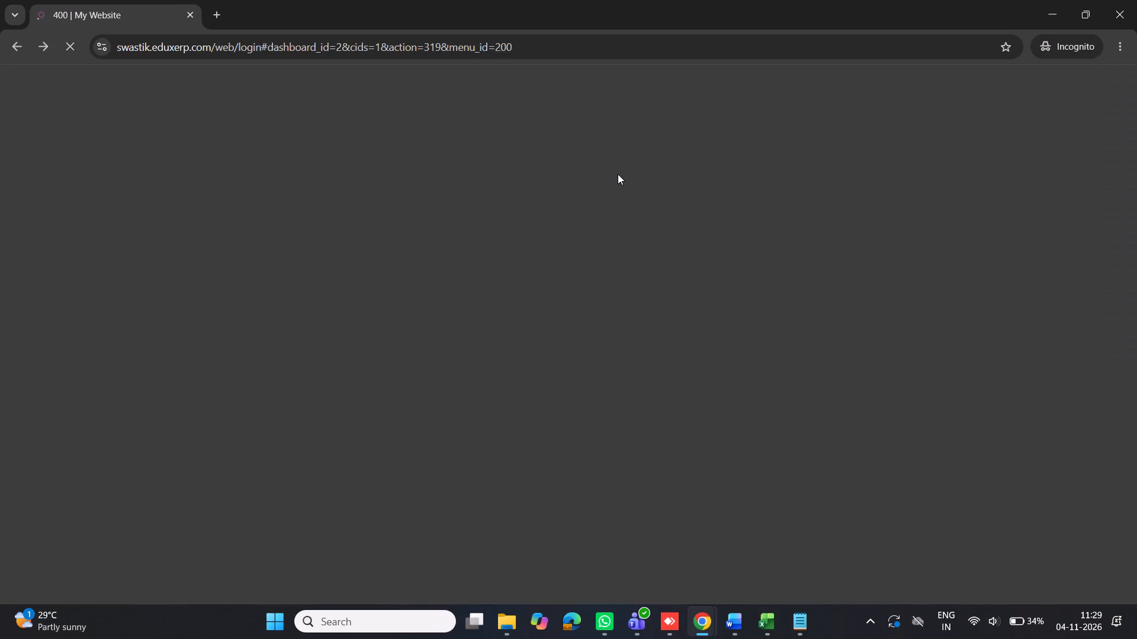
left_click(971, 89)
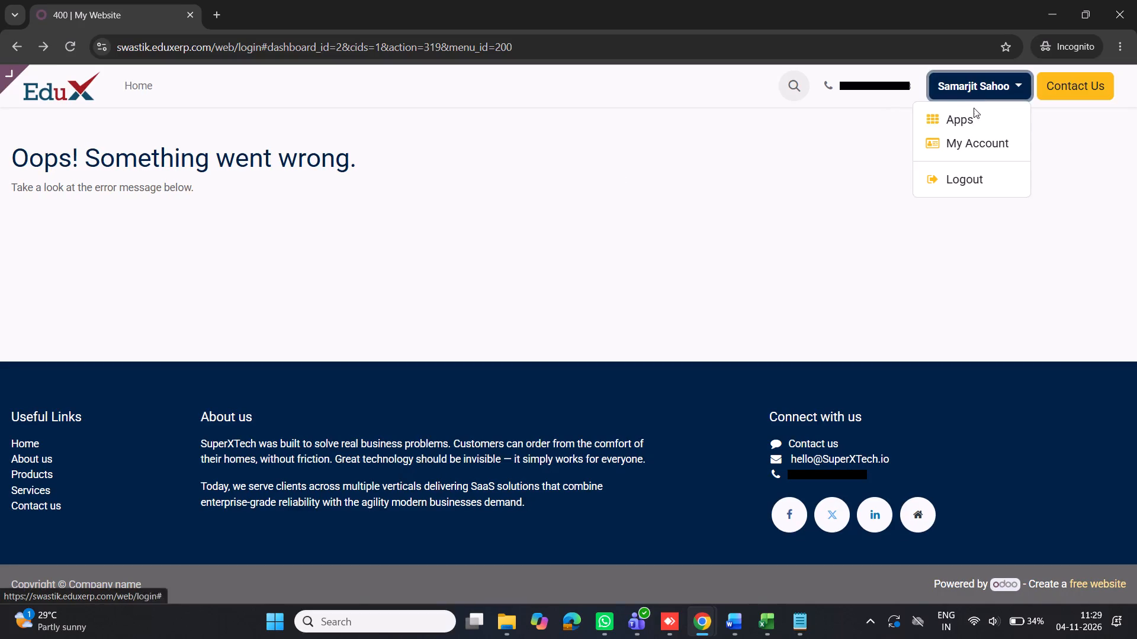
left_click(972, 117)
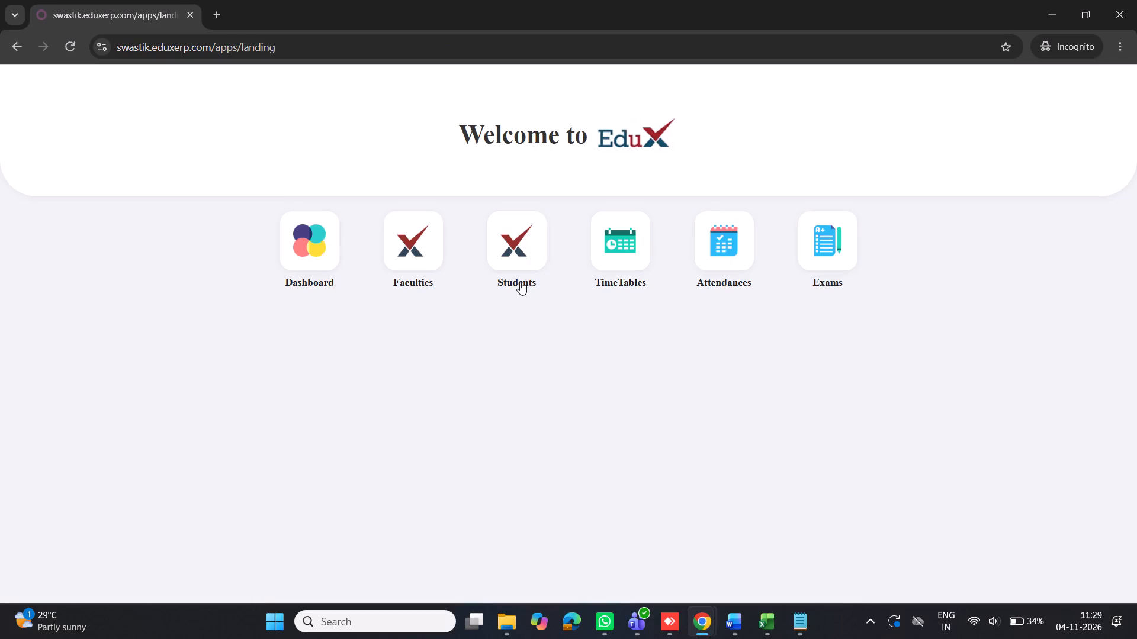
Test the Dashboard app from the EduX landing page, dismiss the access dialog, and return to the landing page.
left_click(316, 251)
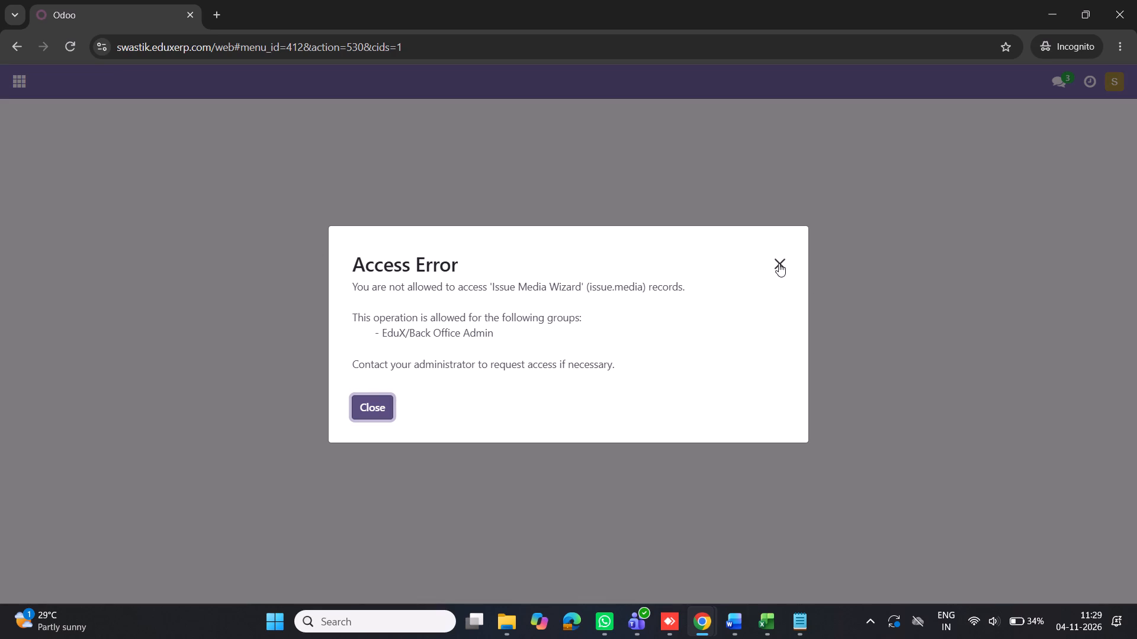
left_click(779, 263)
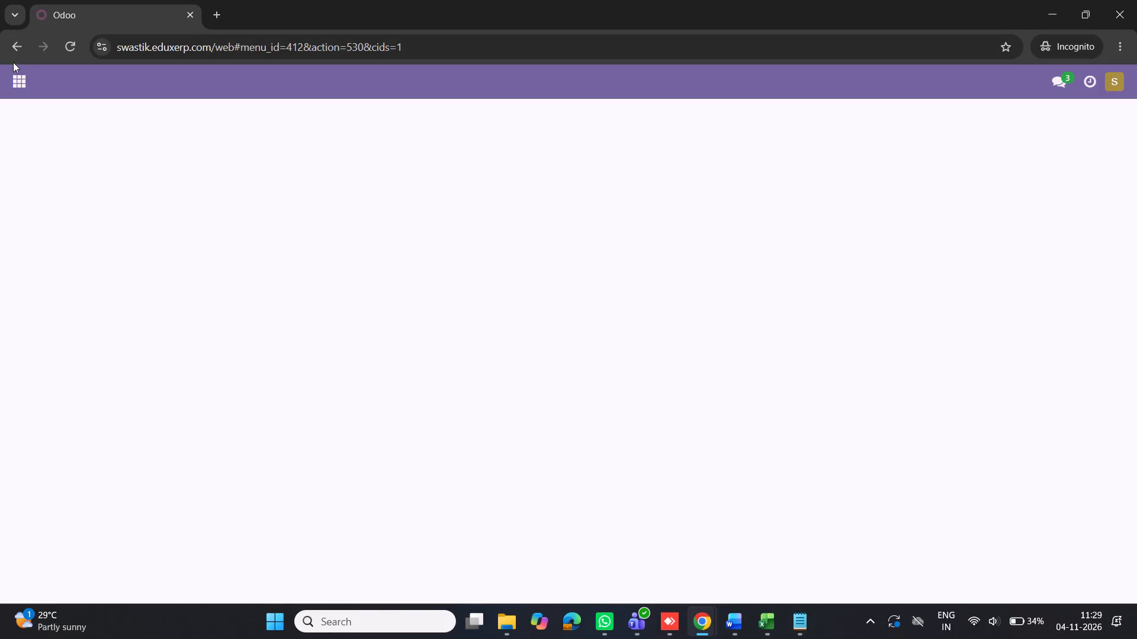
left_click(10, 50)
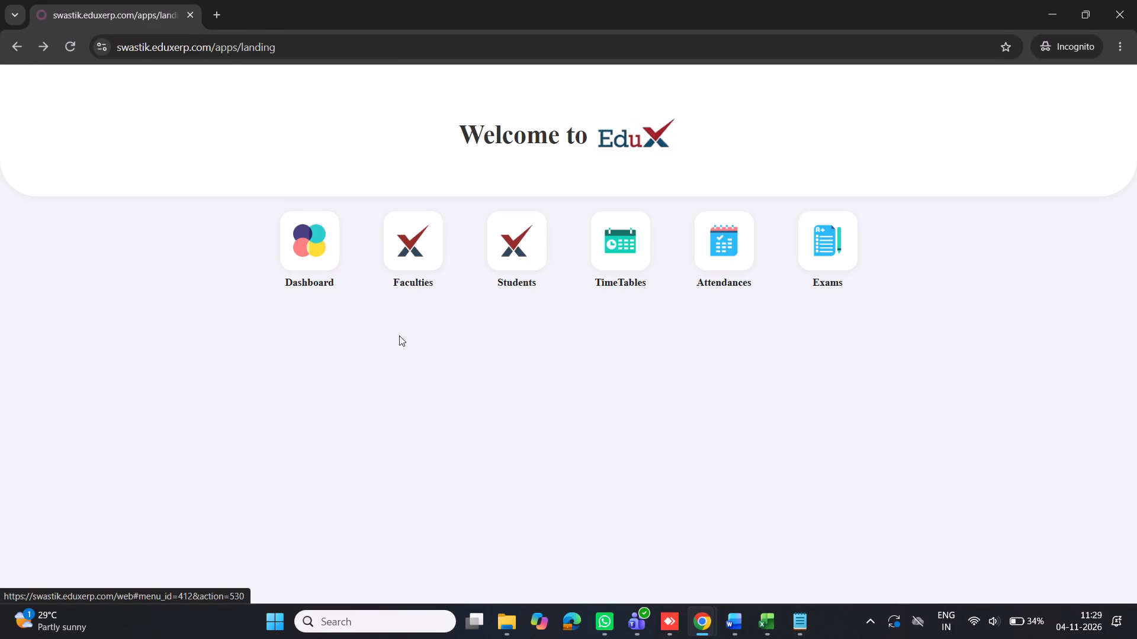
In the administrator window, search the technical Menu Items for "dash", add the Administration / Access Rights group to the top-level Dashboard item, and save.
left_click(633, 563)
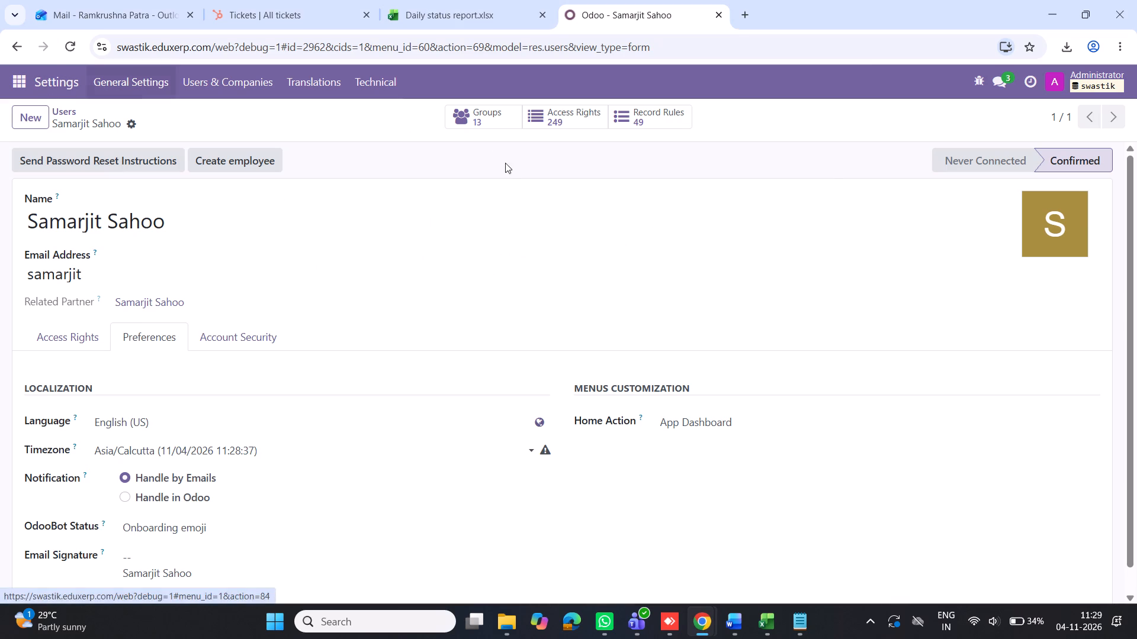
left_click(383, 82)
scroll(392, 325, "down", 7)
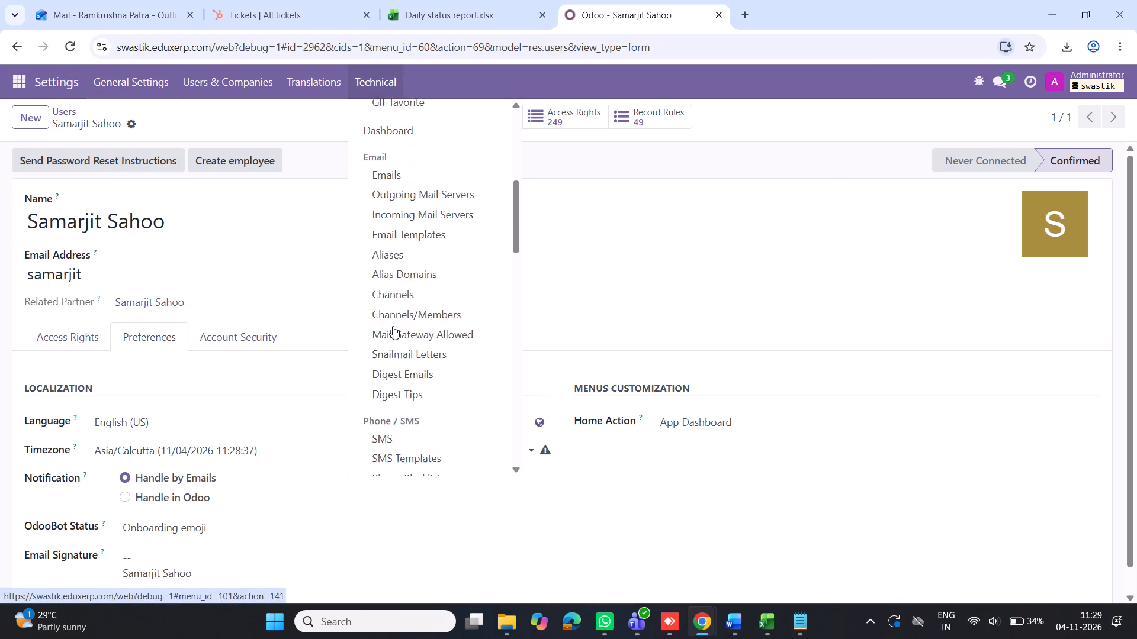
scroll(393, 326, "down", 3)
left_click(425, 347)
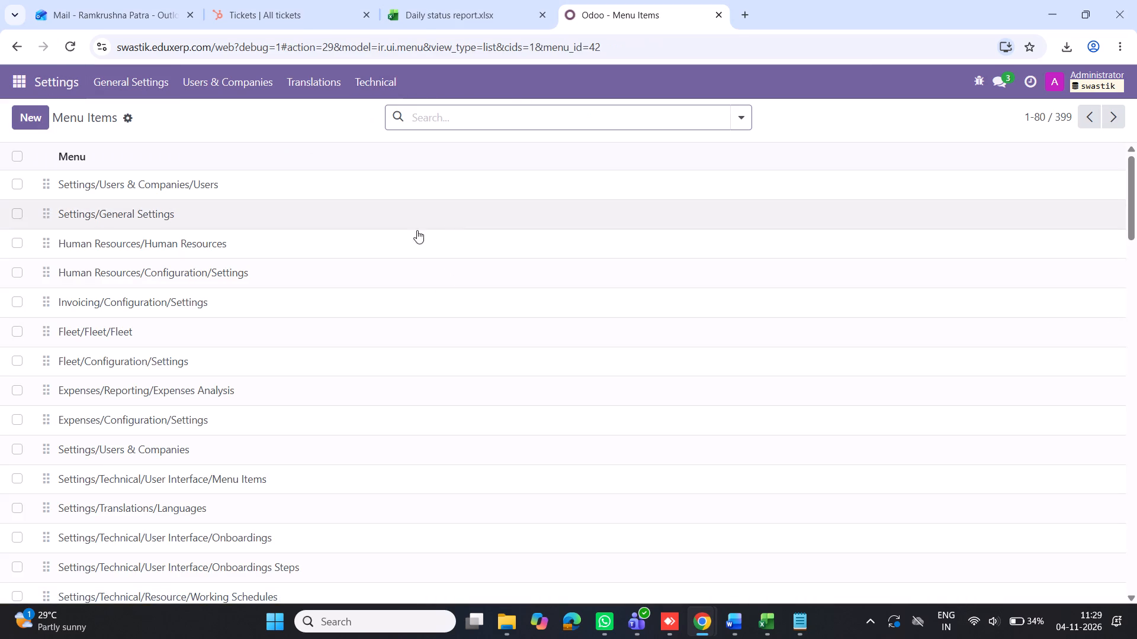
left_click(441, 113)
type("dash")
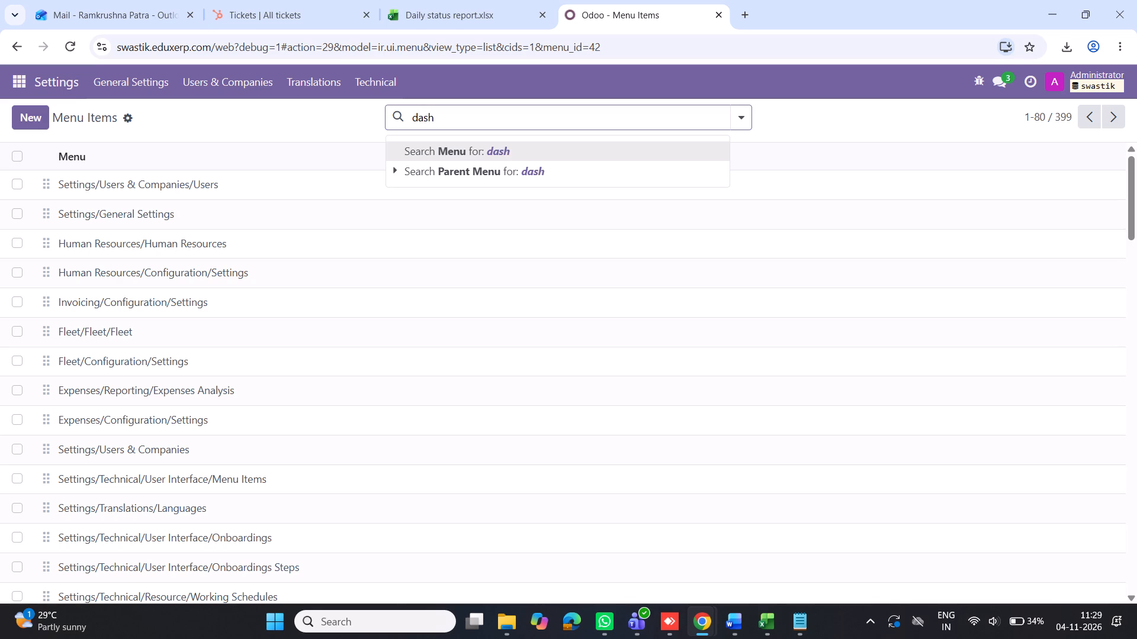
key("Return")
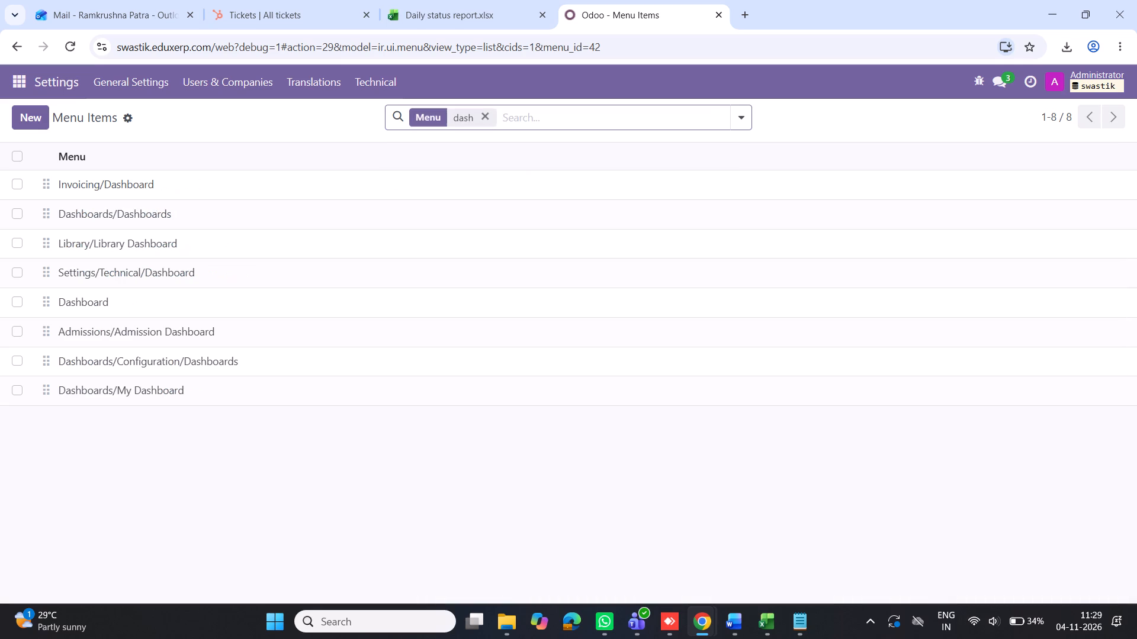
left_click(115, 303)
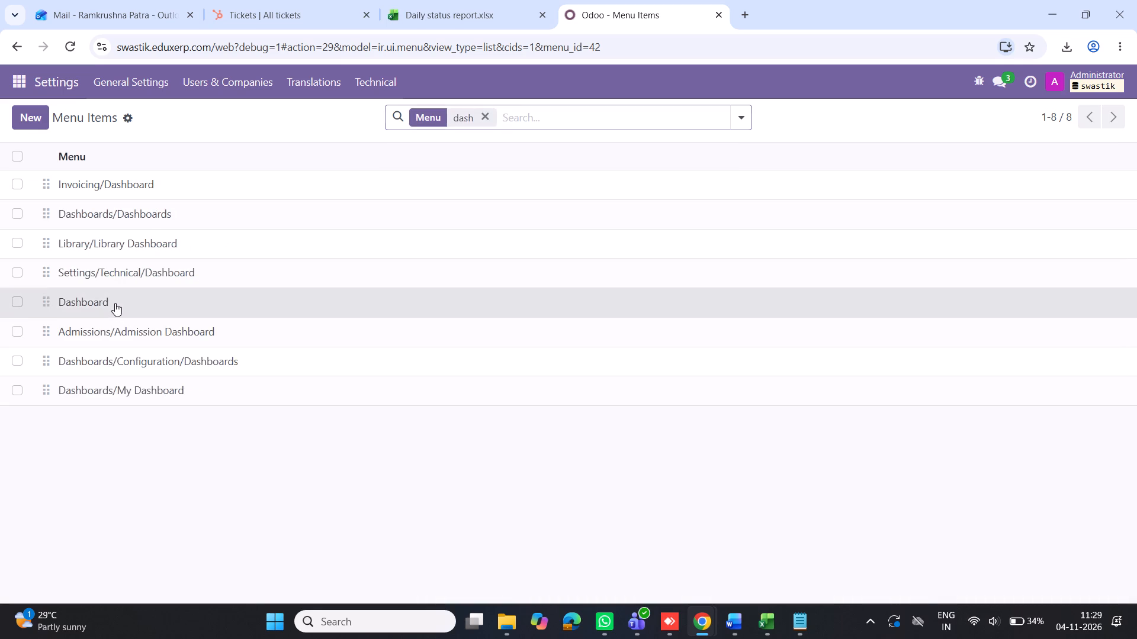
left_click(59, 354)
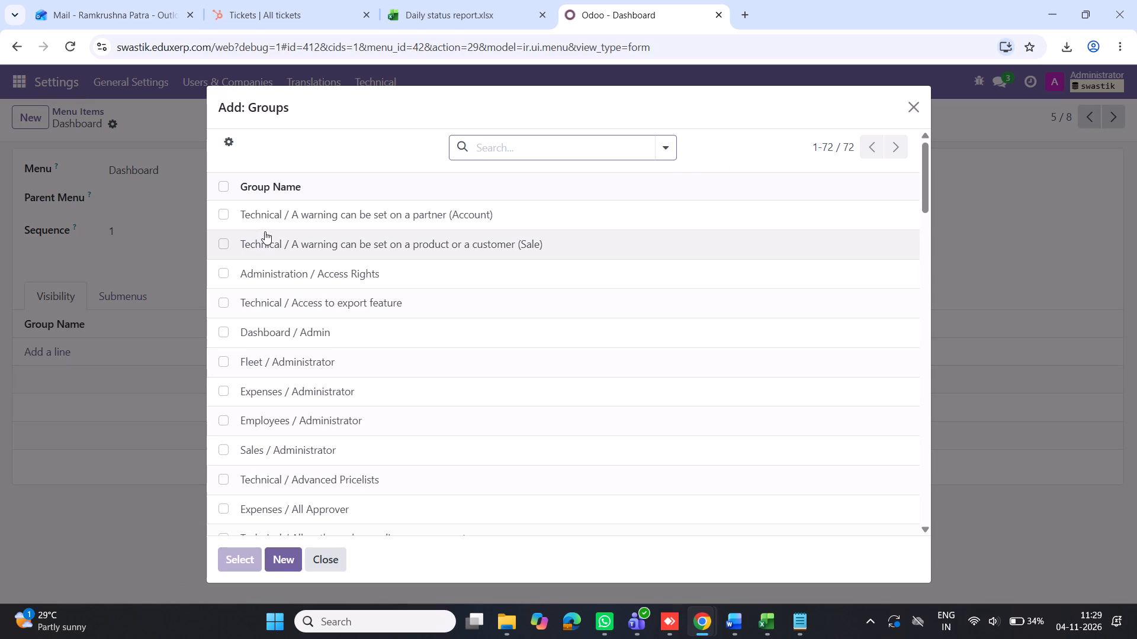
left_click(291, 277)
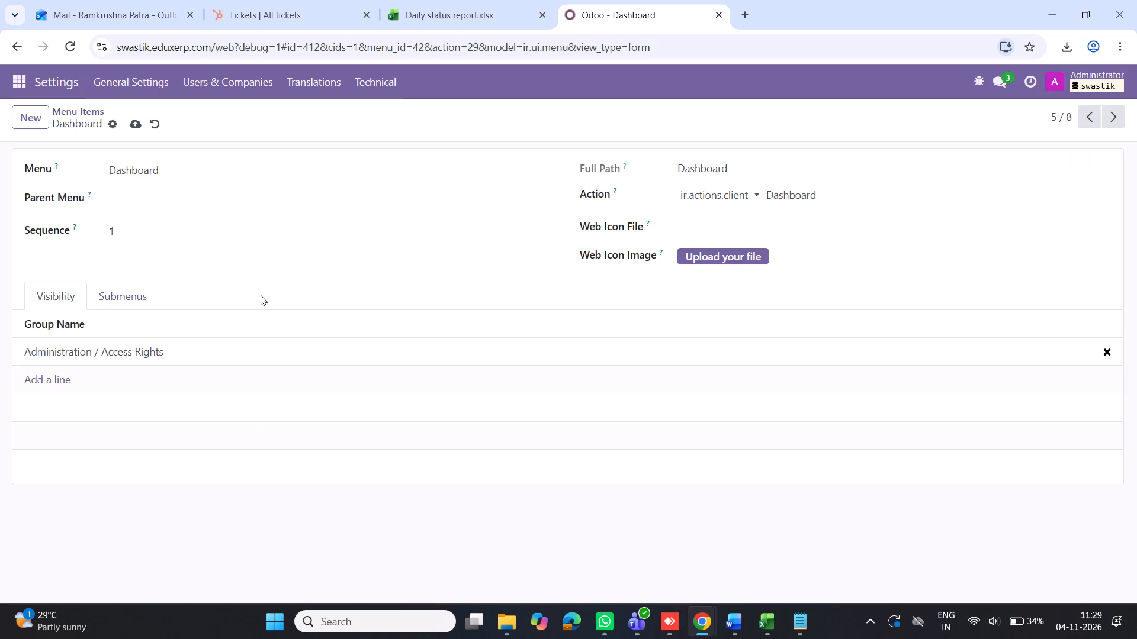
left_click(136, 125)
Reload the EduX landing page in the incognito window to check the user's available apps, and close that window.
key("alt+Tab")
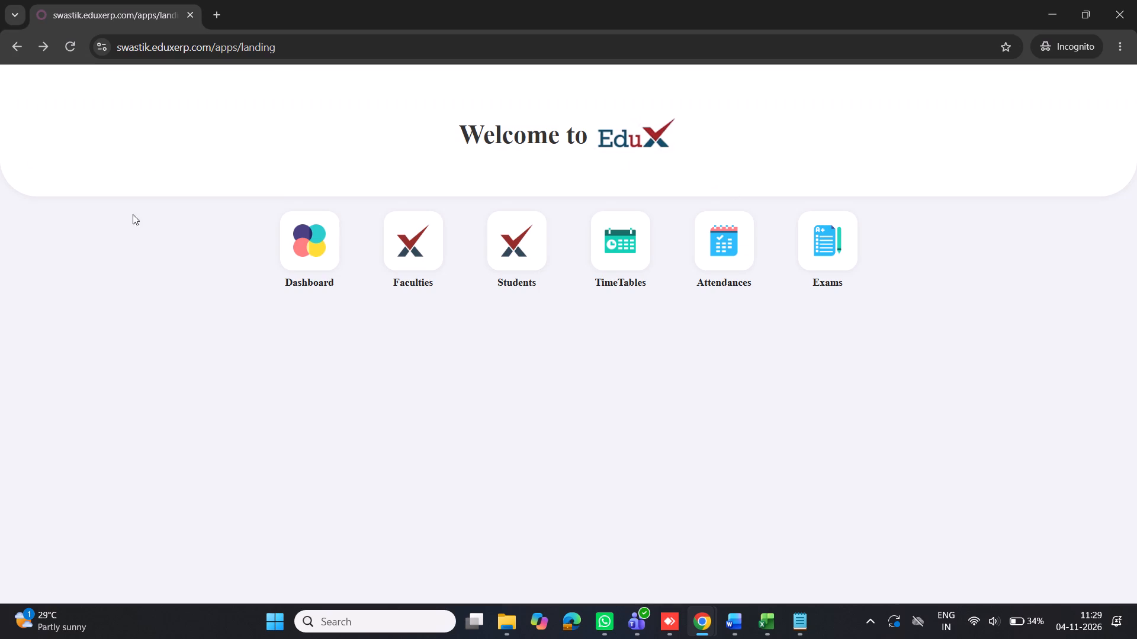
left_click(73, 44)
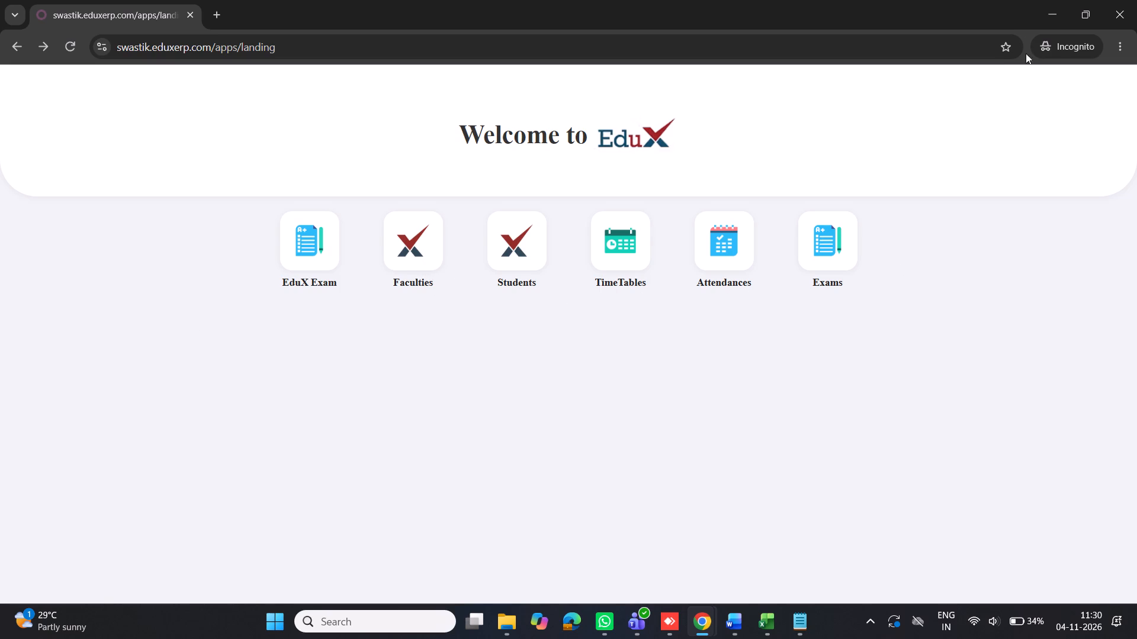
left_click(1122, 10)
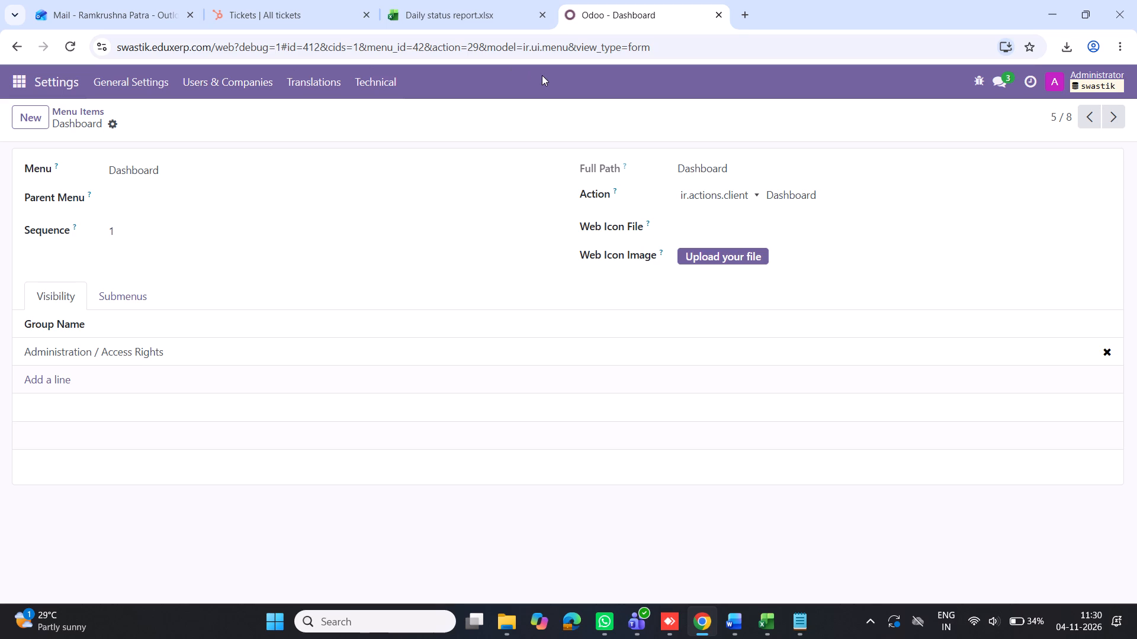
Check the administrator's app list and reload the Dashboard menu item page.
left_click(26, 77)
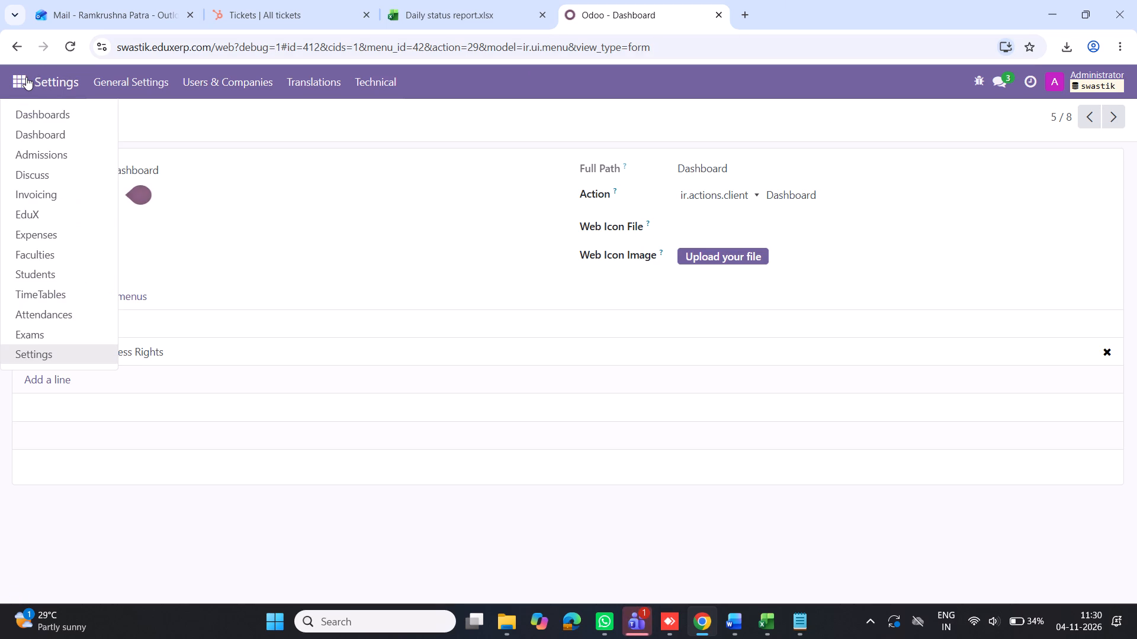
left_click(70, 50)
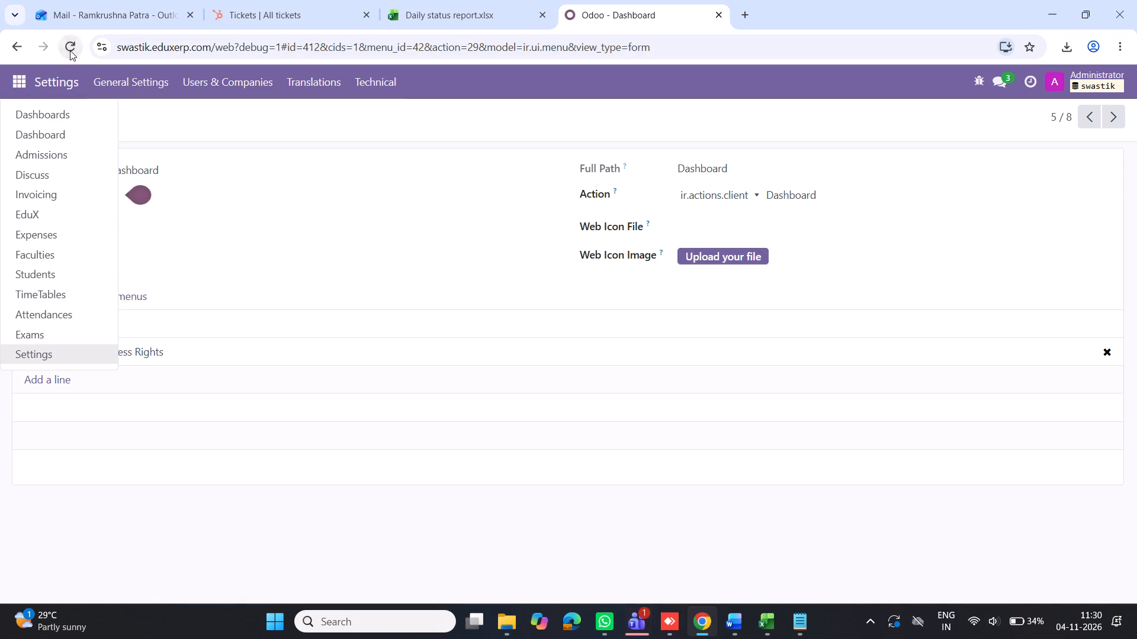